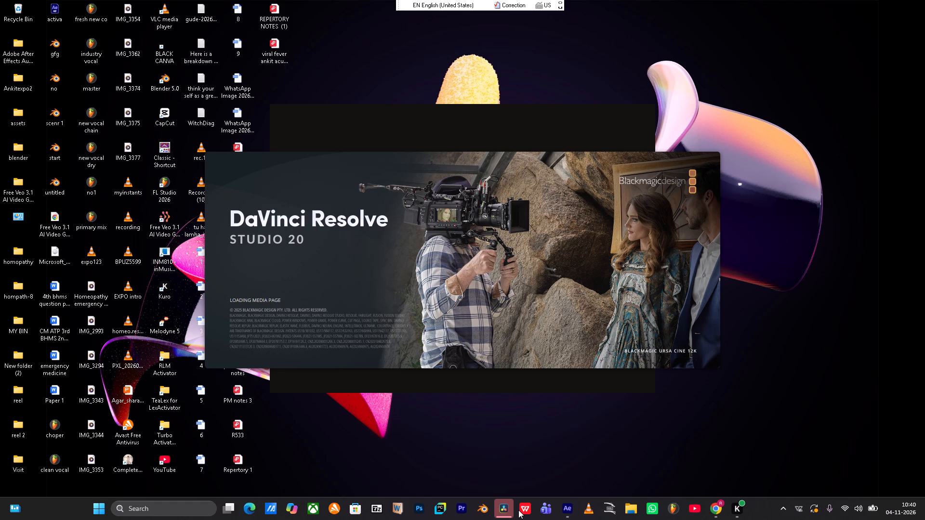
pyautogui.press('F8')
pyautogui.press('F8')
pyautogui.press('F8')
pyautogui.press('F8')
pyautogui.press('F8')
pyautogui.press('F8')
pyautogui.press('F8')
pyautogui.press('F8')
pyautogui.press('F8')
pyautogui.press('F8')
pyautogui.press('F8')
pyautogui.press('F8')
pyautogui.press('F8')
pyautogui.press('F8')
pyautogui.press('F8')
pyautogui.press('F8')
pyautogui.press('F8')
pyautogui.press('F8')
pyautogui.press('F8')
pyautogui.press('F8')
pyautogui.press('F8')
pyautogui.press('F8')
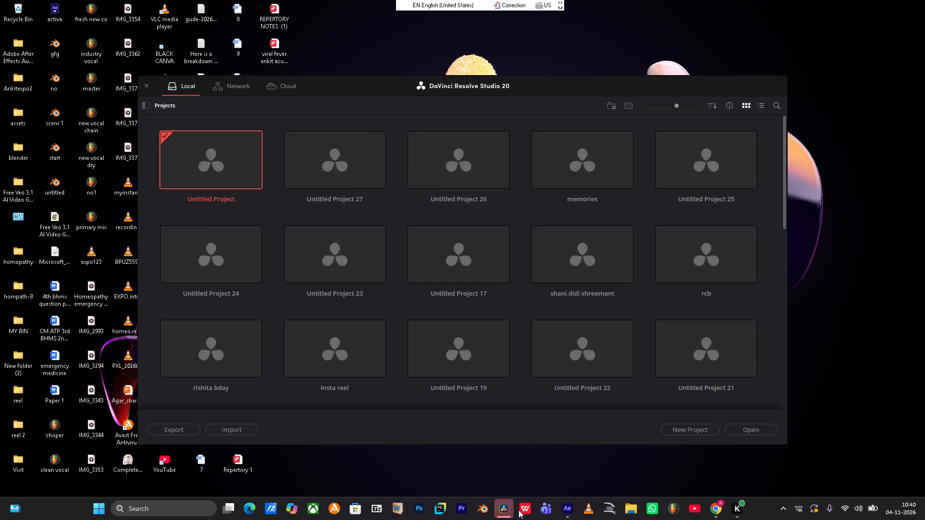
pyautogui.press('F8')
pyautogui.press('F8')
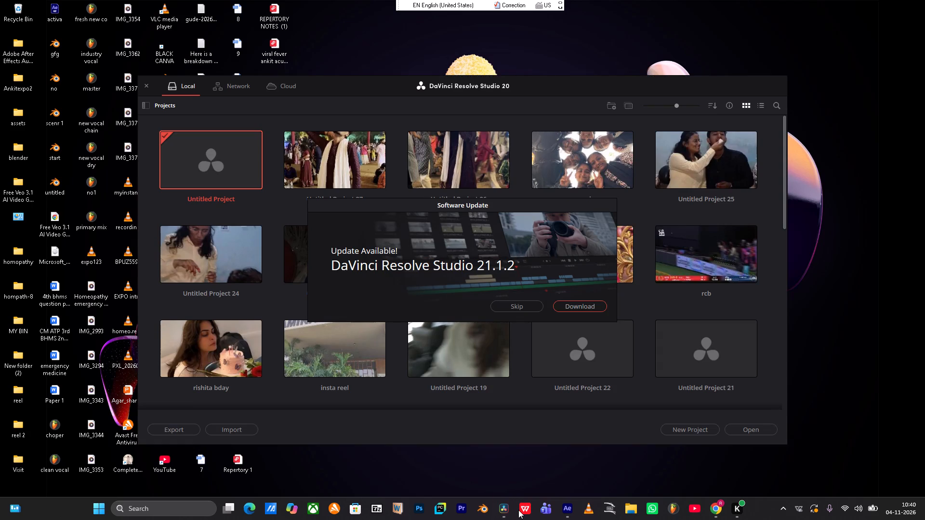
# Skip the software update and open the existing project Untitled Project 17 from the local project library.
pyautogui.click(516, 306)
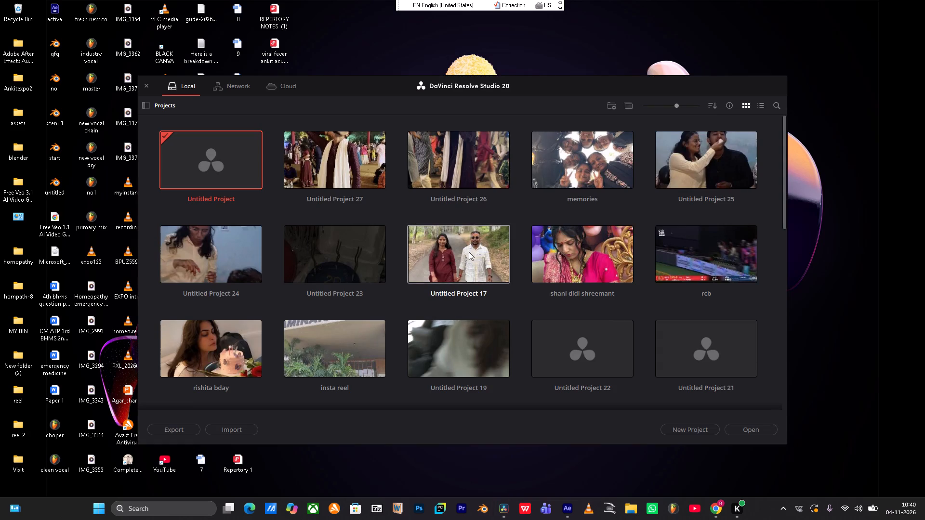
pyautogui.doubleClick(427, 253)
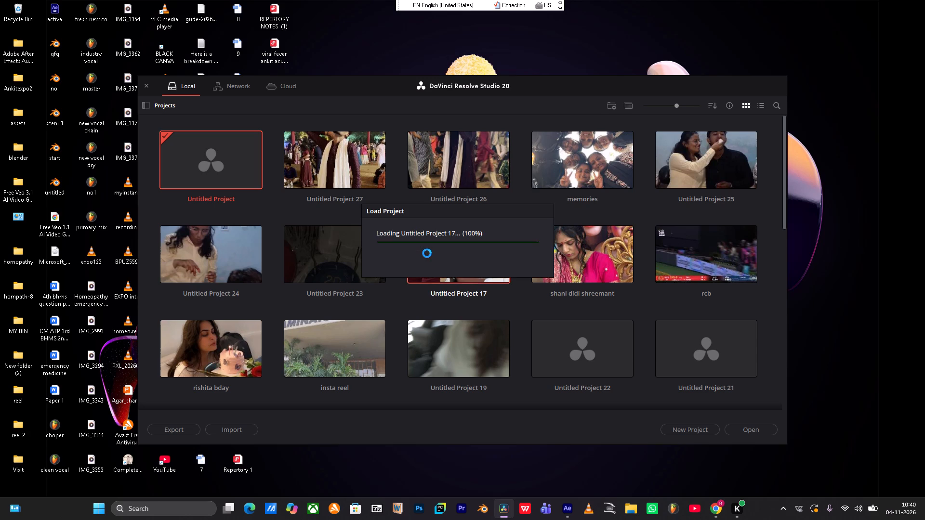
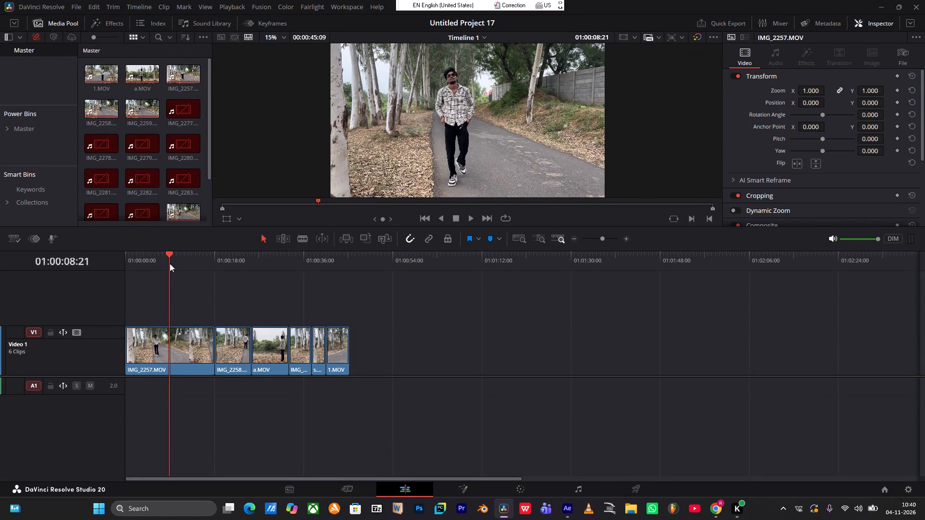
# Play Timeline 1 from its start for a few seconds and stop playback.
pyautogui.moveTo(170, 263); pyautogui.dragTo(115, 255)
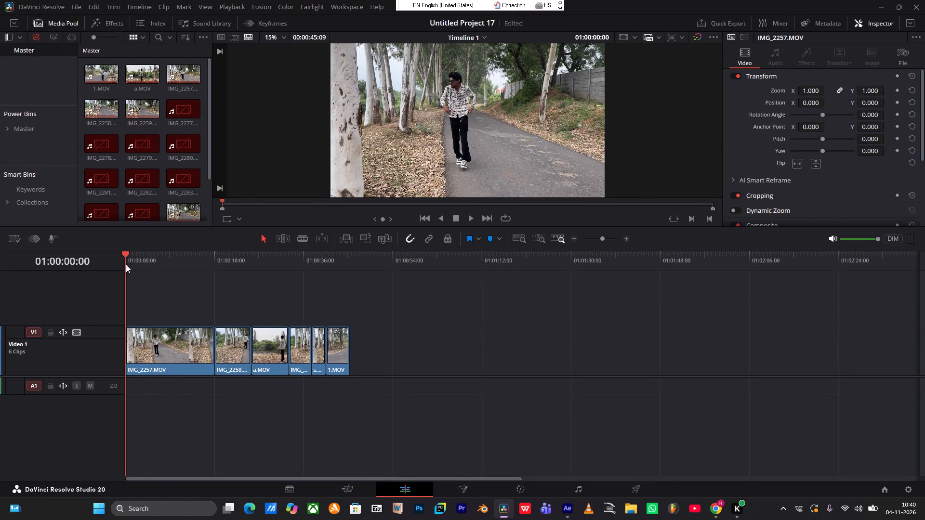
pyautogui.press('space')
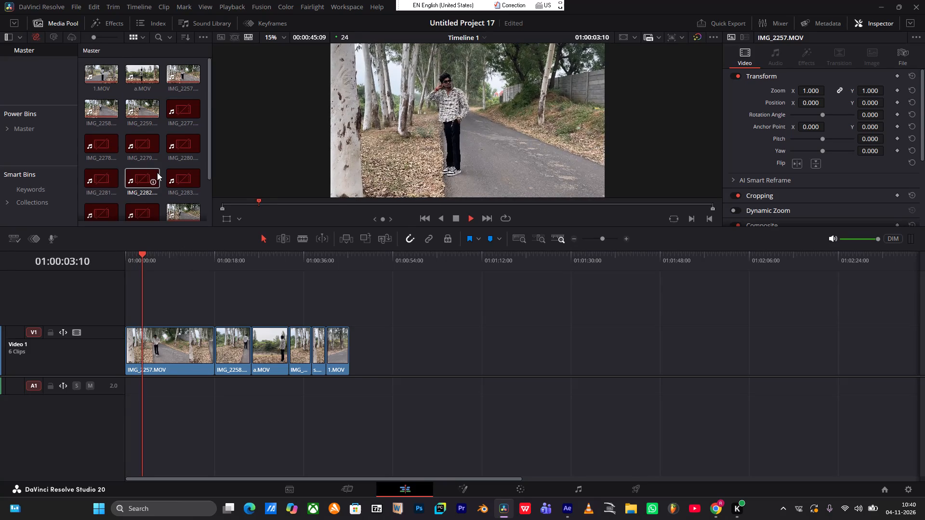
pyautogui.scroll(-5, 157, 172)
pyautogui.press('space')
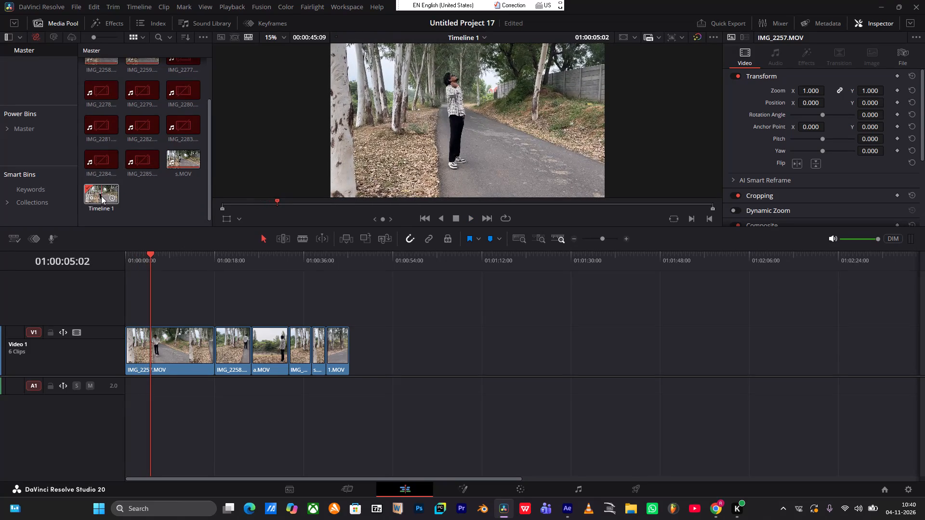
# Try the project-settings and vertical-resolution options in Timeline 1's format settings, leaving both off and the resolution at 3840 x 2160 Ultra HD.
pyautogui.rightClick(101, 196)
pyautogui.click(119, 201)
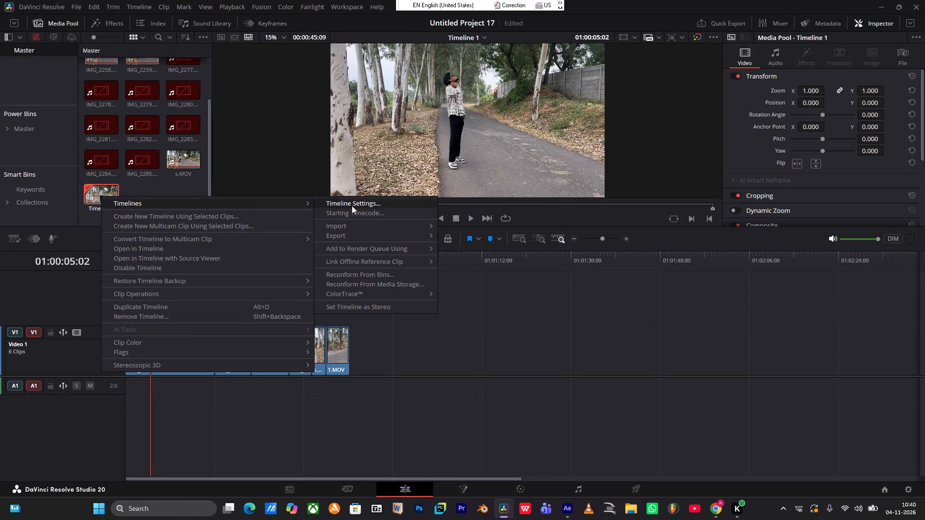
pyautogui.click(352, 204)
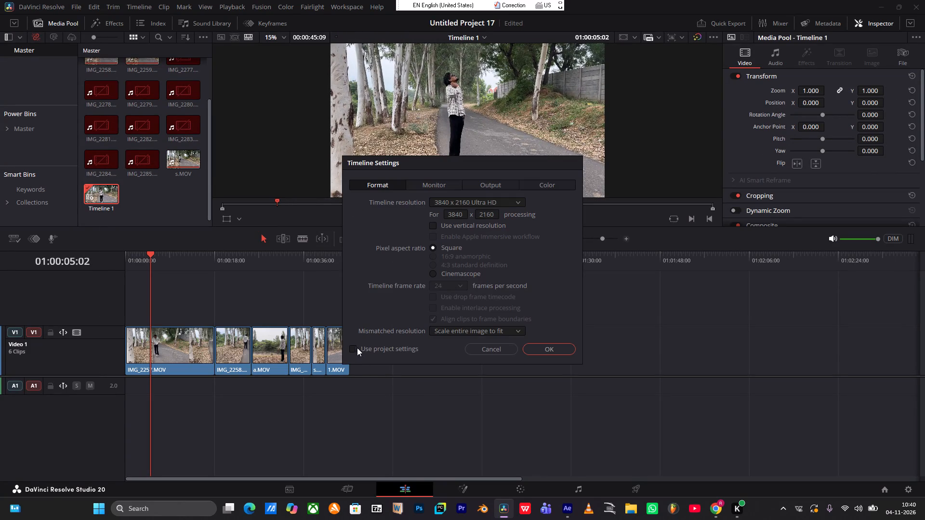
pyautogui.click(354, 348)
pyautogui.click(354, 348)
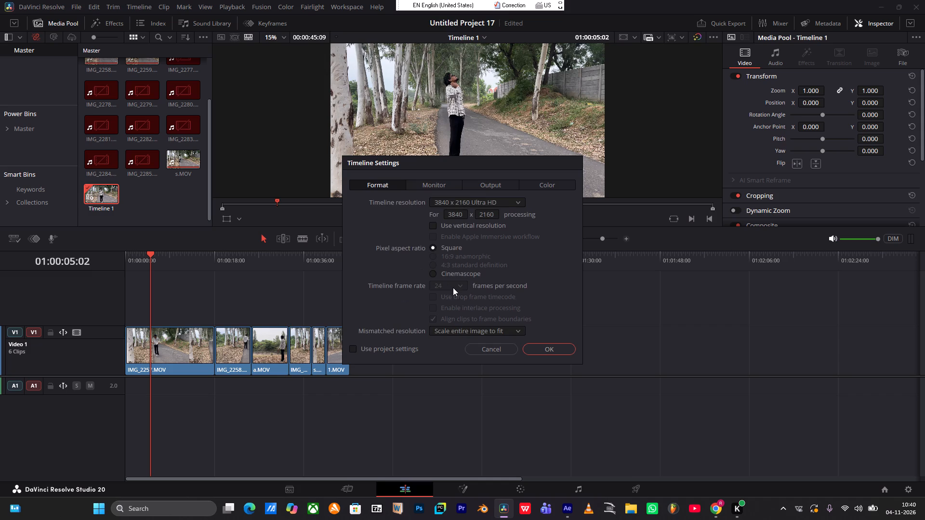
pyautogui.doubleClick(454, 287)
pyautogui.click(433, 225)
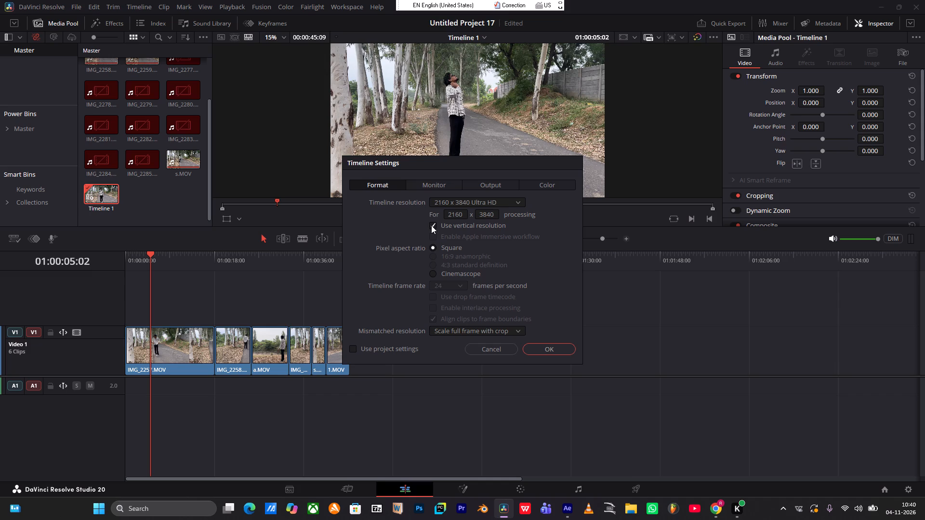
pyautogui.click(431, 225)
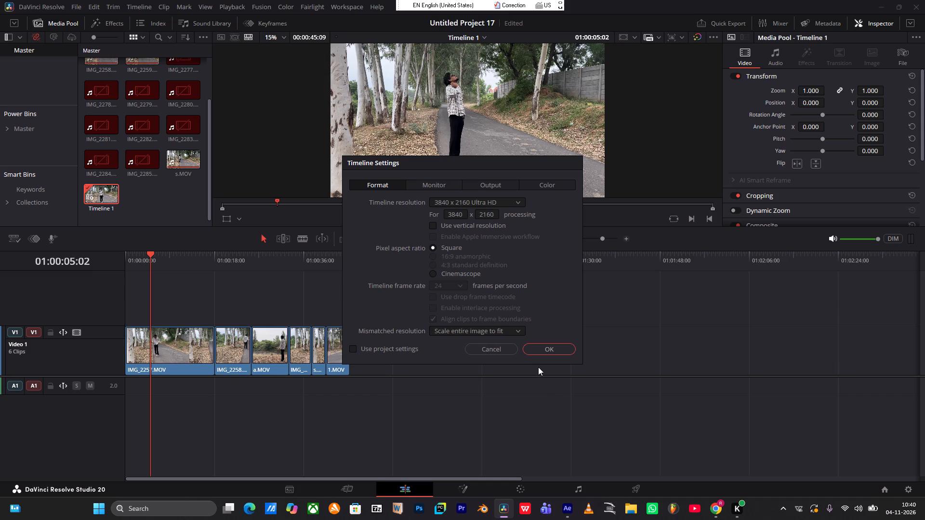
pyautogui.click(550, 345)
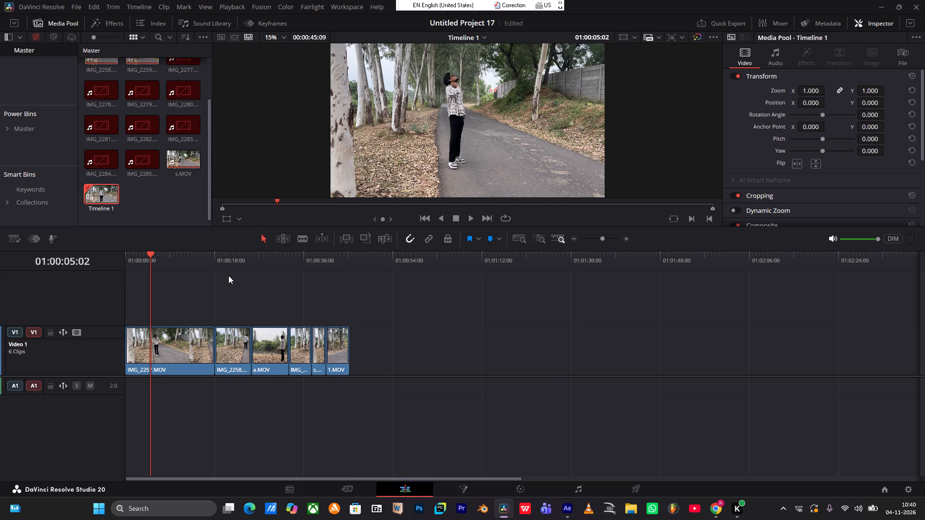
# Scrub through the clips on Timeline 1 to review the footage, returning to the timeline start.
pyautogui.moveTo(165, 263); pyautogui.dragTo(135, 267)
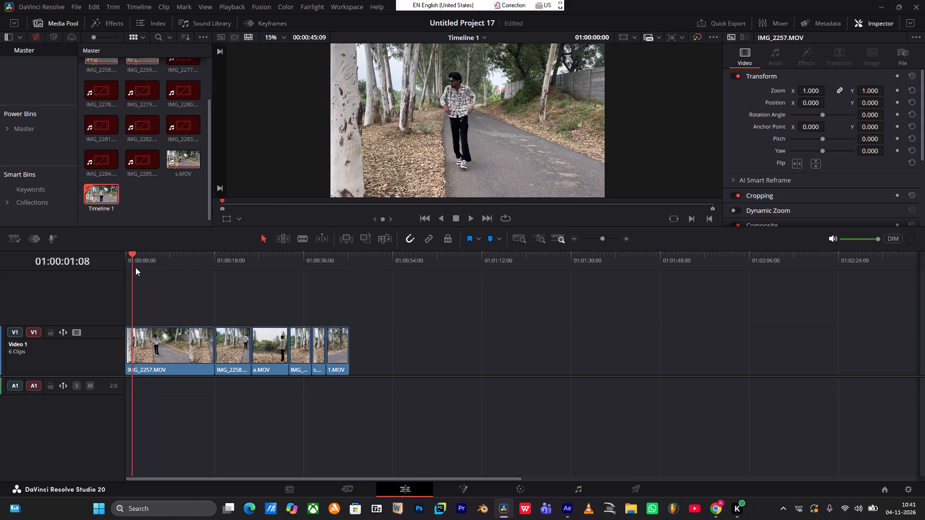
pyautogui.moveTo(135, 267); pyautogui.dragTo(211, 281)
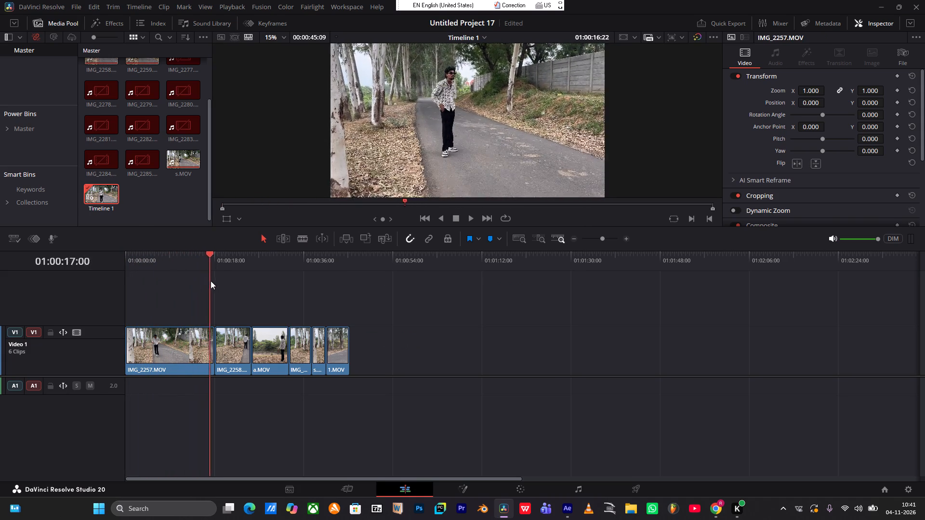
pyautogui.moveTo(211, 281); pyautogui.dragTo(293, 307)
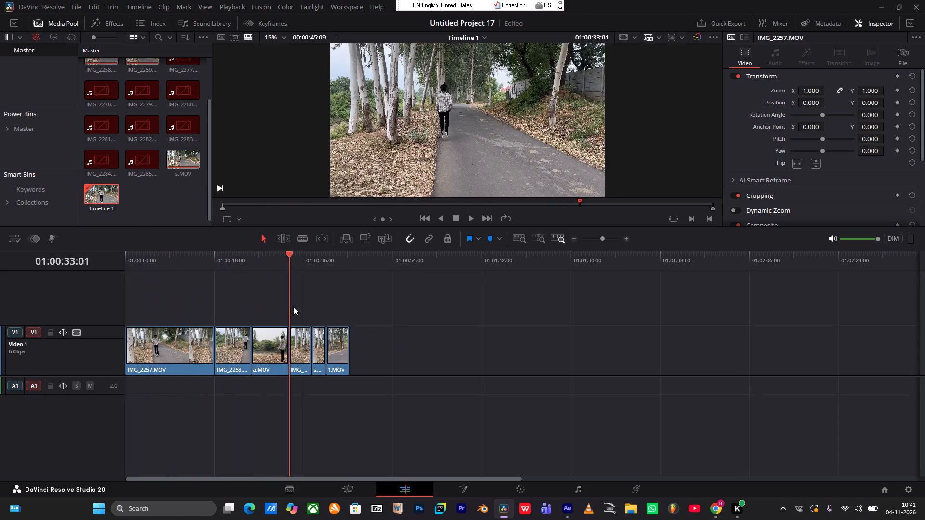
pyautogui.moveTo(293, 307); pyautogui.dragTo(325, 320)
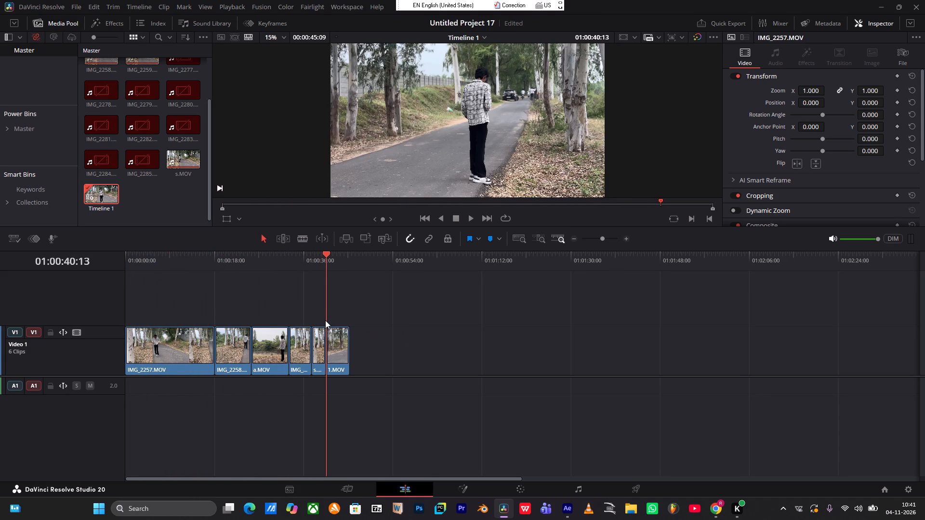
pyautogui.moveTo(325, 320); pyautogui.dragTo(112, 304)
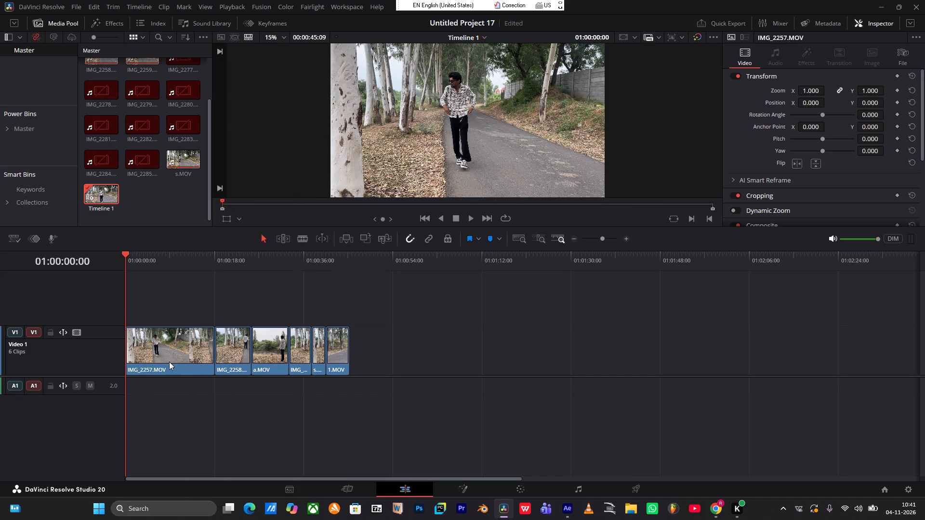
# Select the first clip IMG_2257.MOV, park the playhead at 01:00:03:12 and open it on the Color page.
pyautogui.click(167, 346)
pyautogui.moveTo(132, 256); pyautogui.dragTo(136, 257)
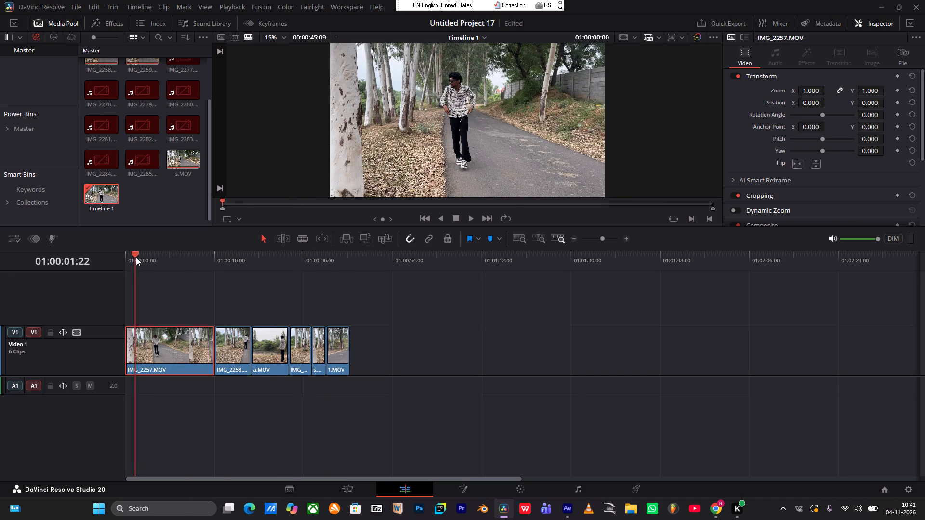
pyautogui.moveTo(136, 257); pyautogui.dragTo(143, 259)
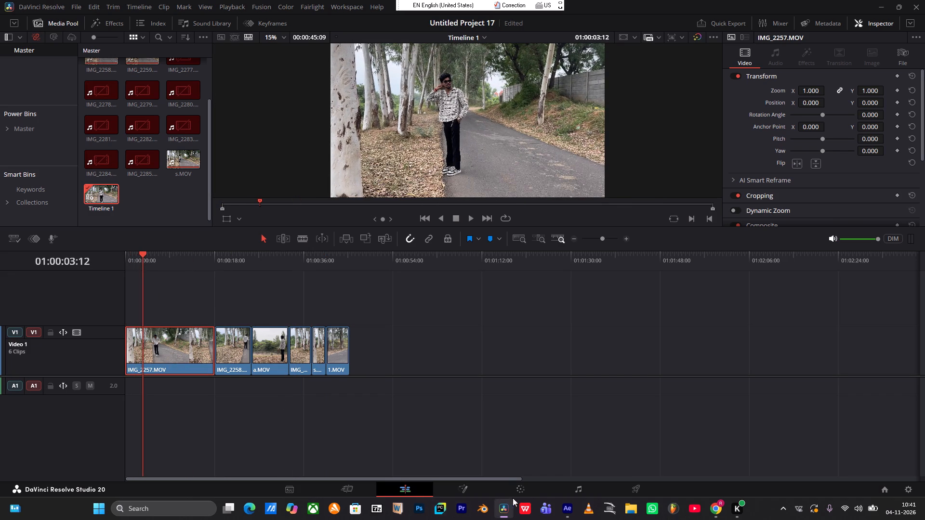
pyautogui.click(528, 492)
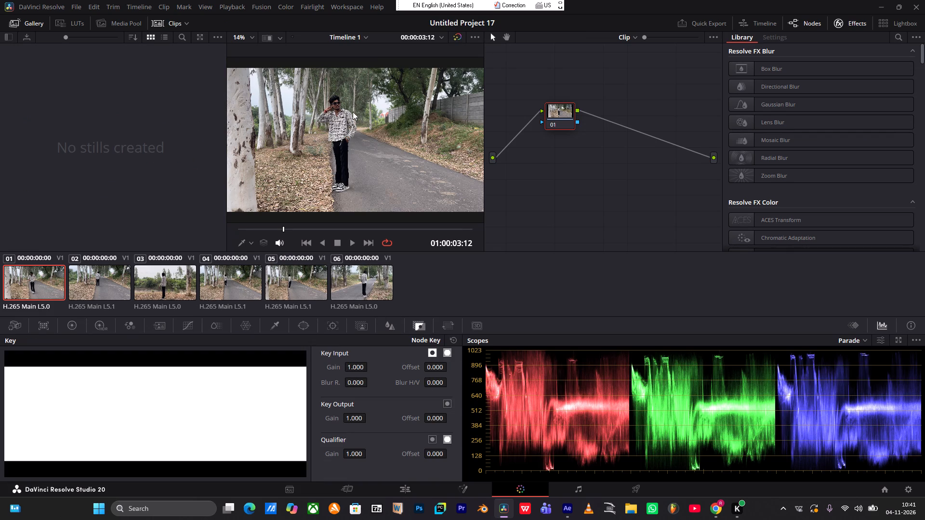
# Preview the first clip's frame full screen, show its primaries wheels and add a serial node after node 01.
pyautogui.press('p')
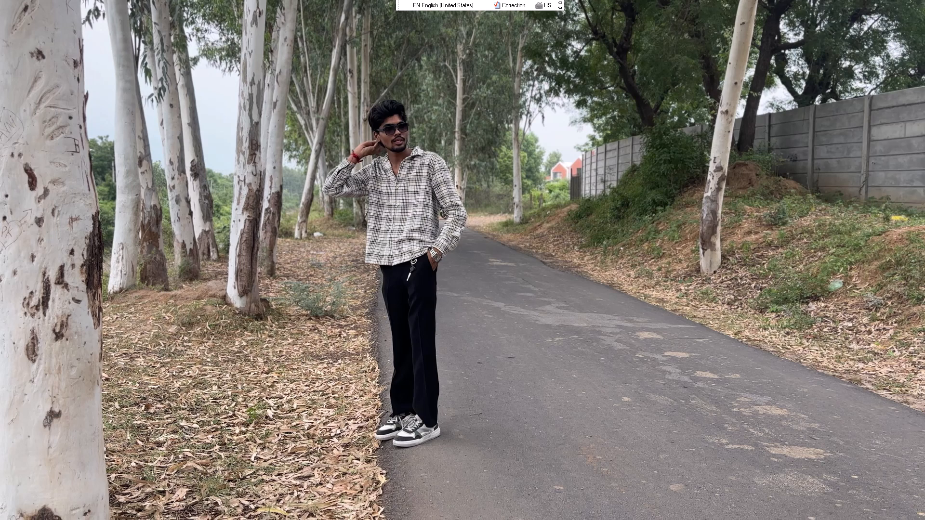
pyautogui.press('p')
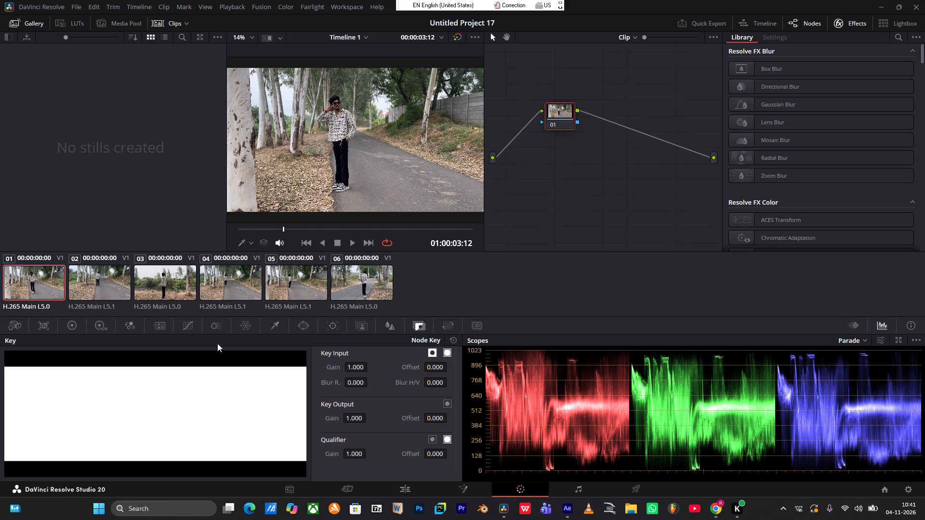
pyautogui.click(34, 281)
pyautogui.click(66, 326)
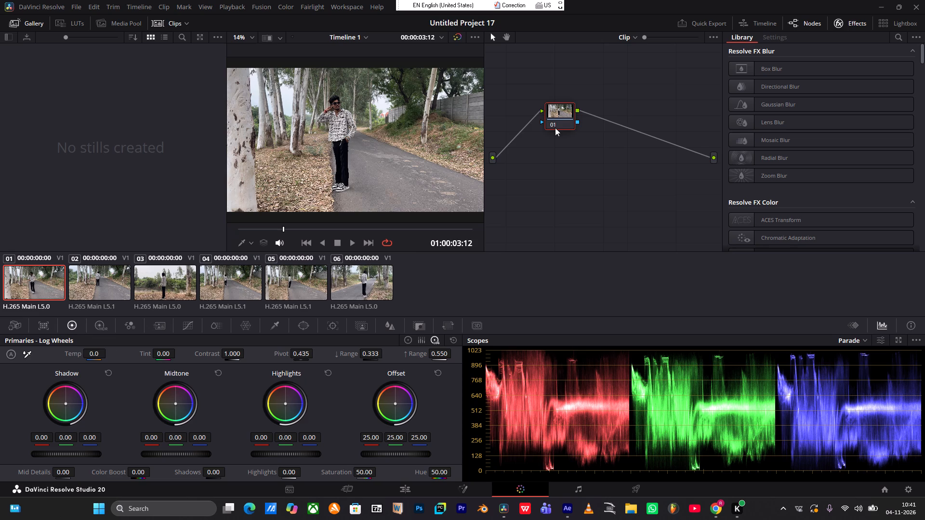
pyautogui.click(555, 125)
pyautogui.hotkey('alt', 's')
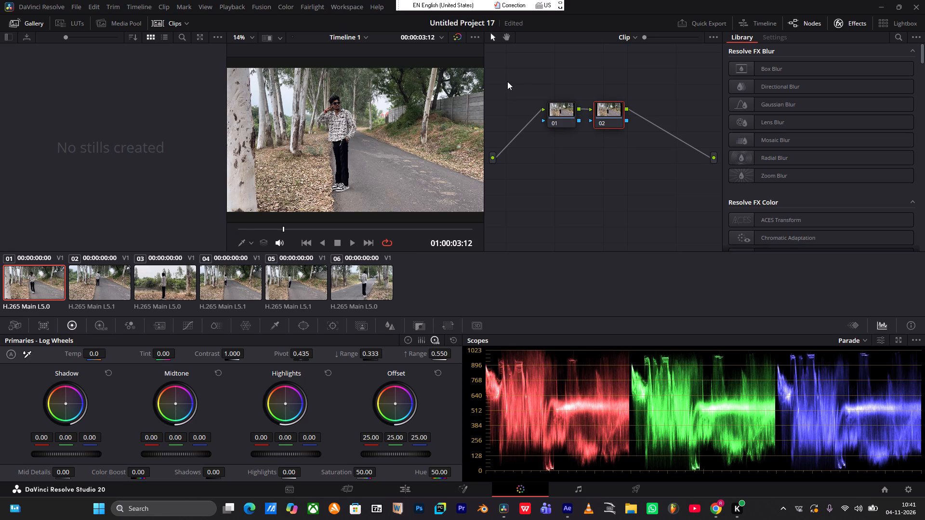
# Brighten the midtones in node 01 with a custom curve, lifting a mid-curve point above the diagonal and keeping the white point near its original corner.
pyautogui.click(564, 110)
pyautogui.click(184, 328)
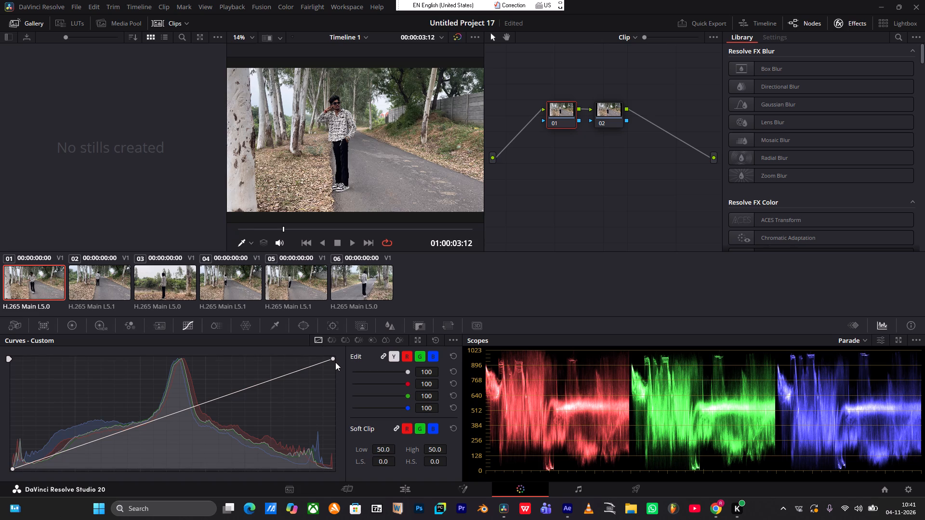
pyautogui.moveTo(330, 355); pyautogui.dragTo(334, 361)
pyautogui.moveTo(334, 360); pyautogui.dragTo(332, 353)
pyautogui.moveTo(332, 353); pyautogui.dragTo(334, 372)
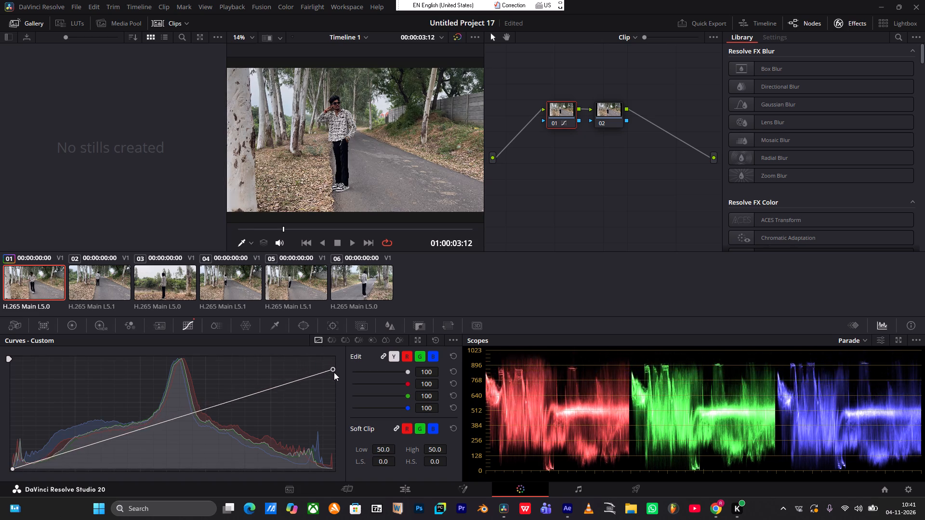
pyautogui.moveTo(334, 372); pyautogui.dragTo(278, 348)
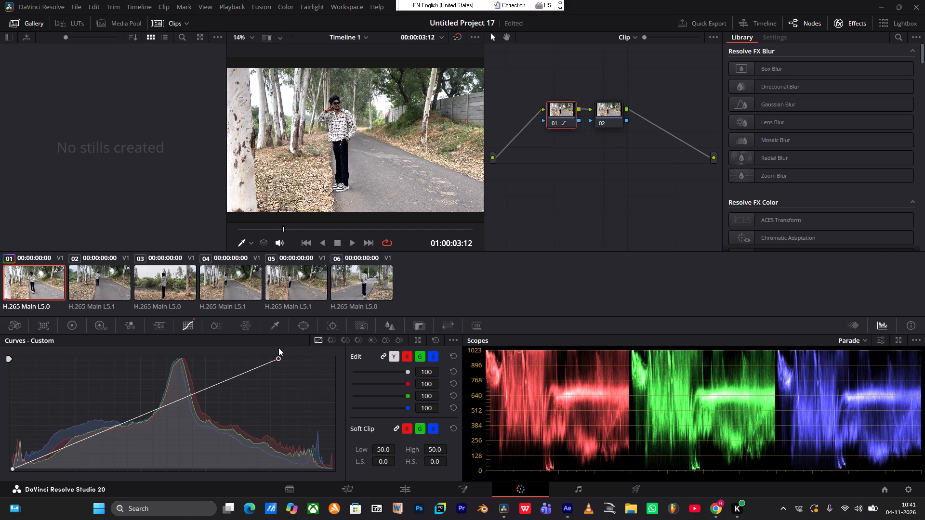
pyautogui.moveTo(278, 348); pyautogui.dragTo(330, 350)
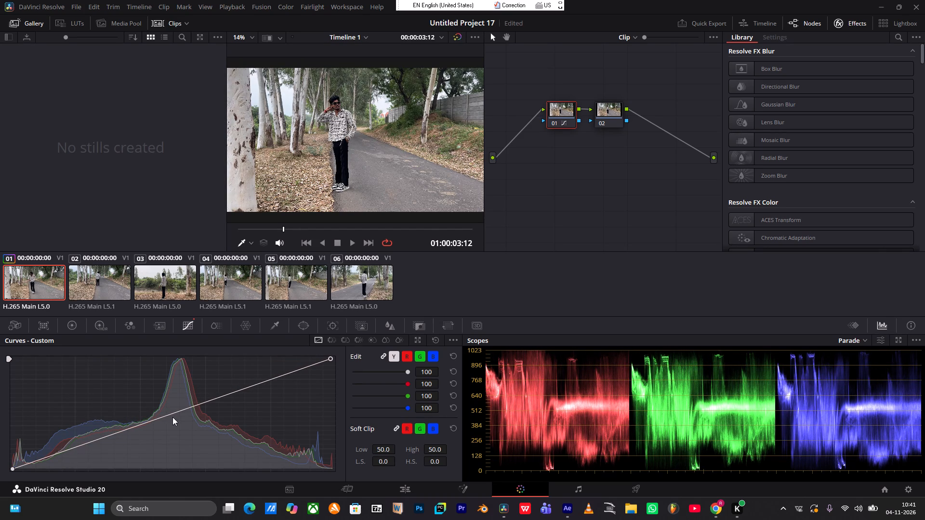
pyautogui.moveTo(174, 415); pyautogui.dragTo(178, 424)
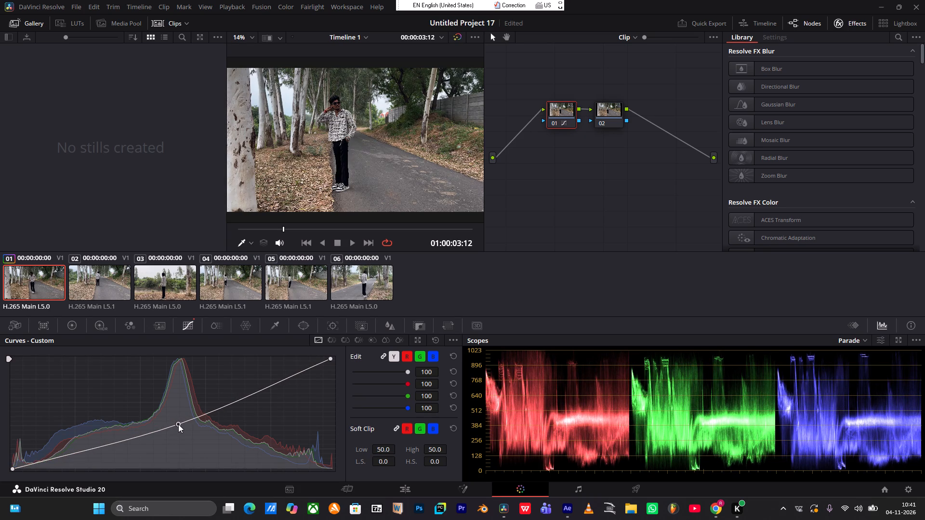
pyautogui.moveTo(178, 424); pyautogui.dragTo(187, 391)
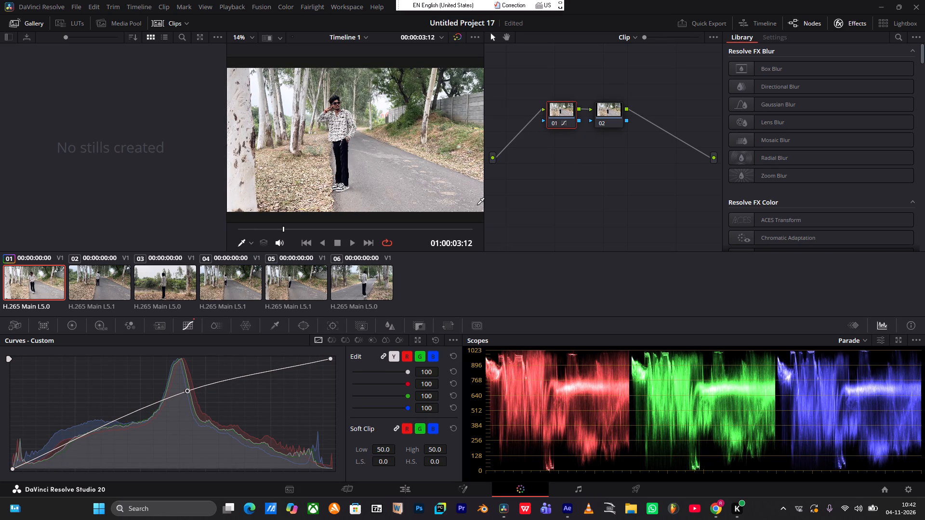
# Hide the stills Gallery and widen the viewer area next to the node graph.
pyautogui.moveTo(229, 175); pyautogui.dragTo(224, 175)
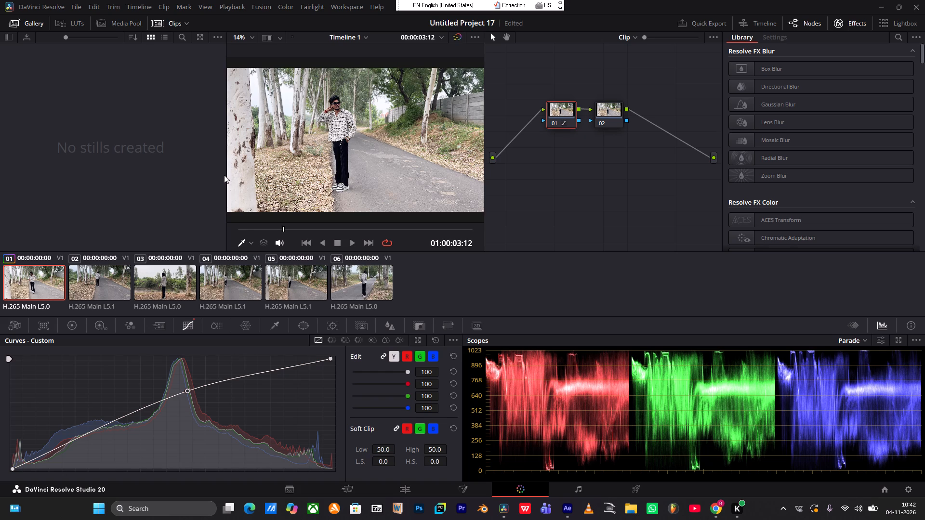
pyautogui.click(224, 175)
pyautogui.moveTo(227, 177); pyautogui.dragTo(134, 174)
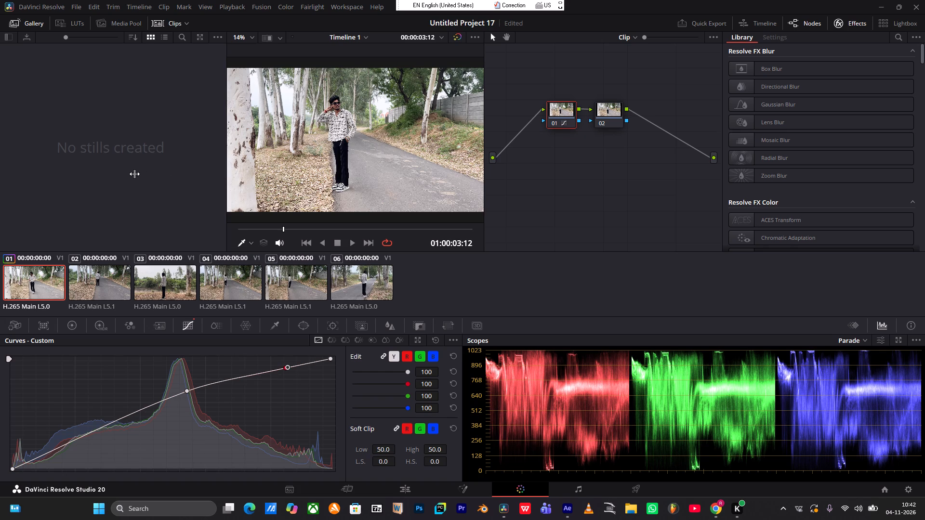
pyautogui.moveTo(134, 174); pyautogui.dragTo(163, 180)
pyautogui.click(25, 22)
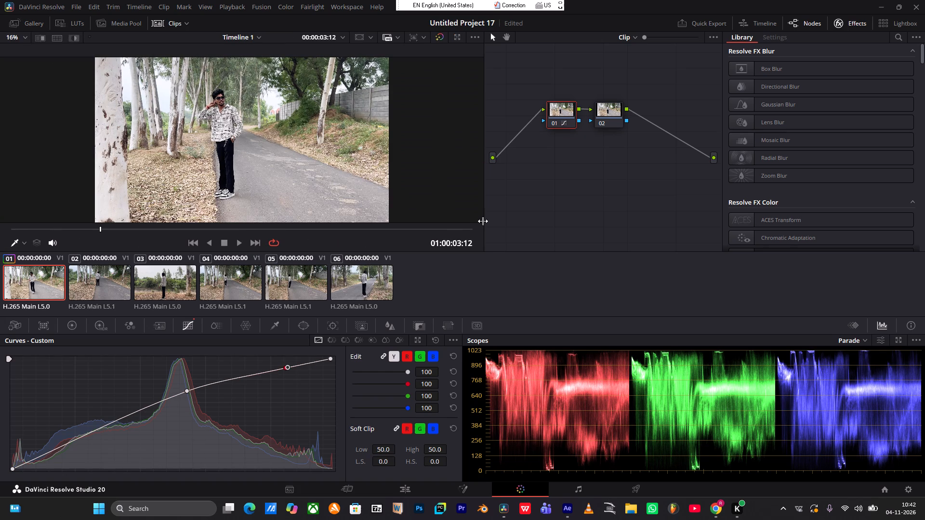
pyautogui.moveTo(482, 221); pyautogui.dragTo(584, 241)
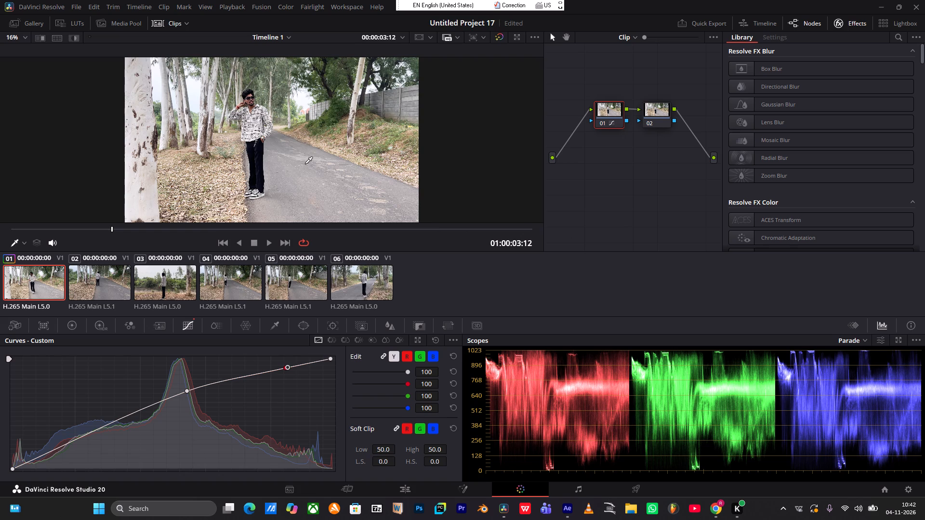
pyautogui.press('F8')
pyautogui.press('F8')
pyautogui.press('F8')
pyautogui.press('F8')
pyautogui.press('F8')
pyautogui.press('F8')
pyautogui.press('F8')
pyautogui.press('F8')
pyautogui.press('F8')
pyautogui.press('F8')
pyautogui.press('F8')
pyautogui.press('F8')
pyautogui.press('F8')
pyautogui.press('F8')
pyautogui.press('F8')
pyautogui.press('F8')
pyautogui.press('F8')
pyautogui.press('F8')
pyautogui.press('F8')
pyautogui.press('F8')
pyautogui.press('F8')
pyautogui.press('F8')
# Lower the mid-curve point of node 01's custom curve to just above the diagonal and shift it slightly toward the highlights.
pyautogui.scroll(6, 278, 122)
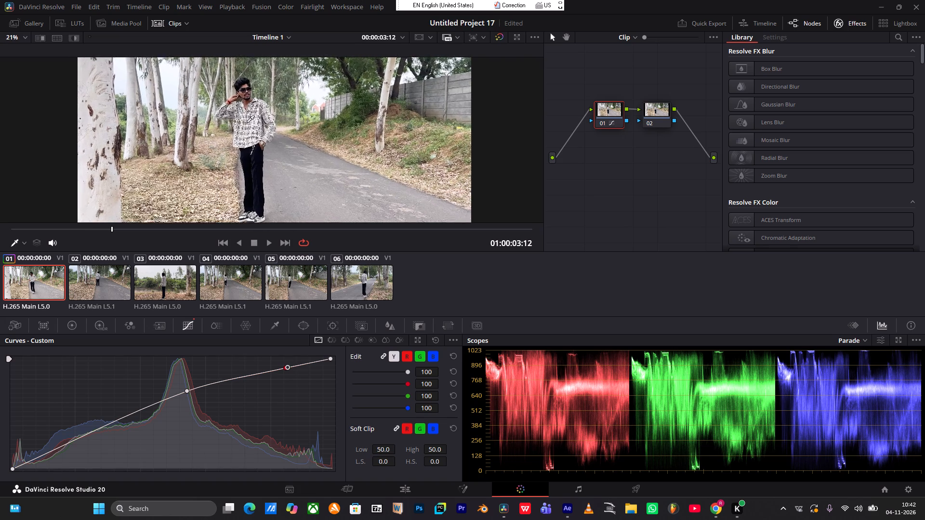
pyautogui.scroll(14, 247, 123)
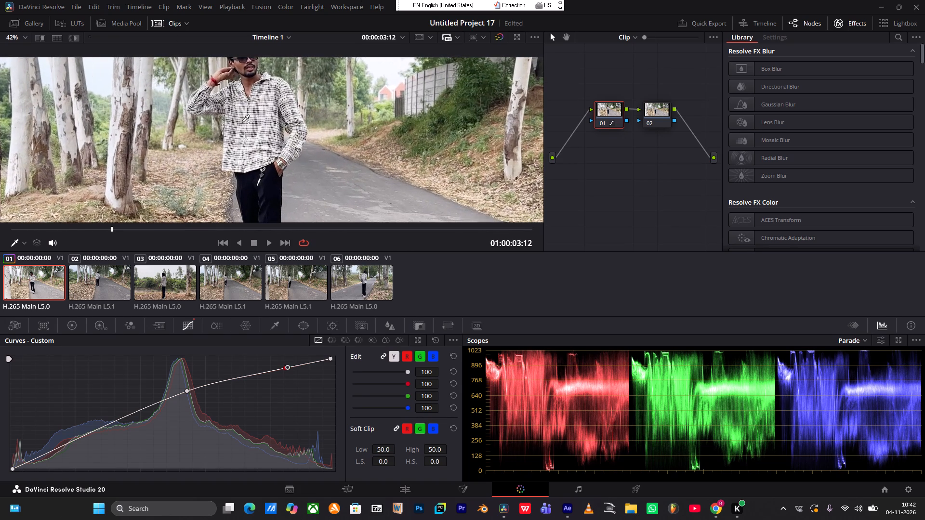
pyautogui.moveTo(242, 123); pyautogui.dragTo(242, 199, button='middle')
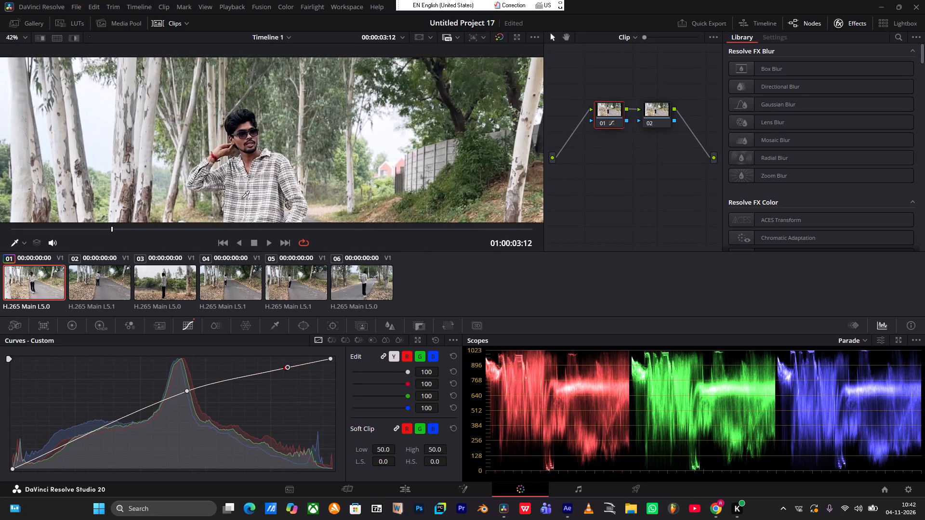
pyautogui.scroll(4, 242, 199)
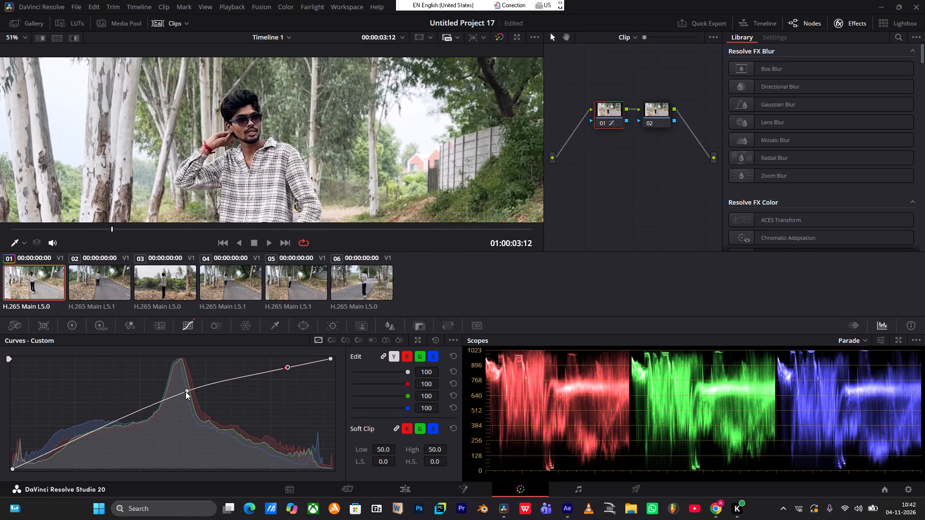
pyautogui.moveTo(186, 391); pyautogui.dragTo(184, 399)
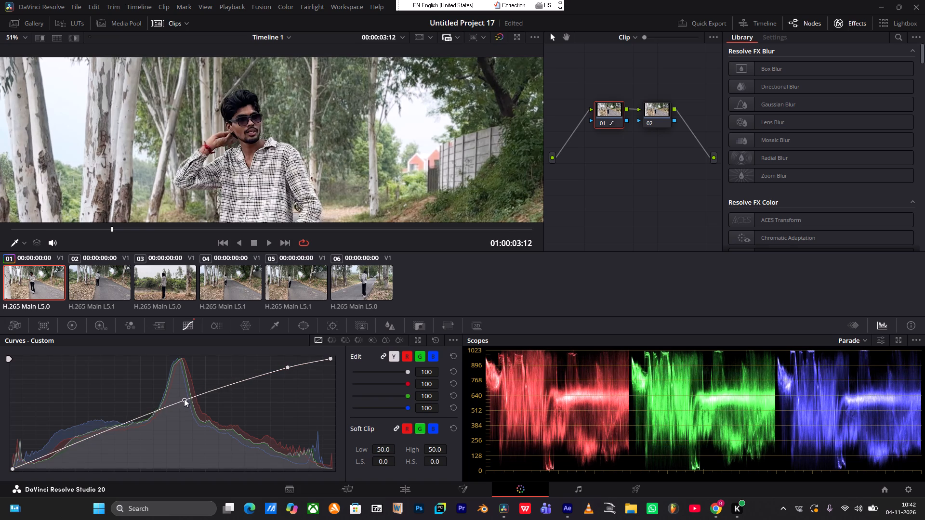
pyautogui.moveTo(184, 399); pyautogui.dragTo(178, 396)
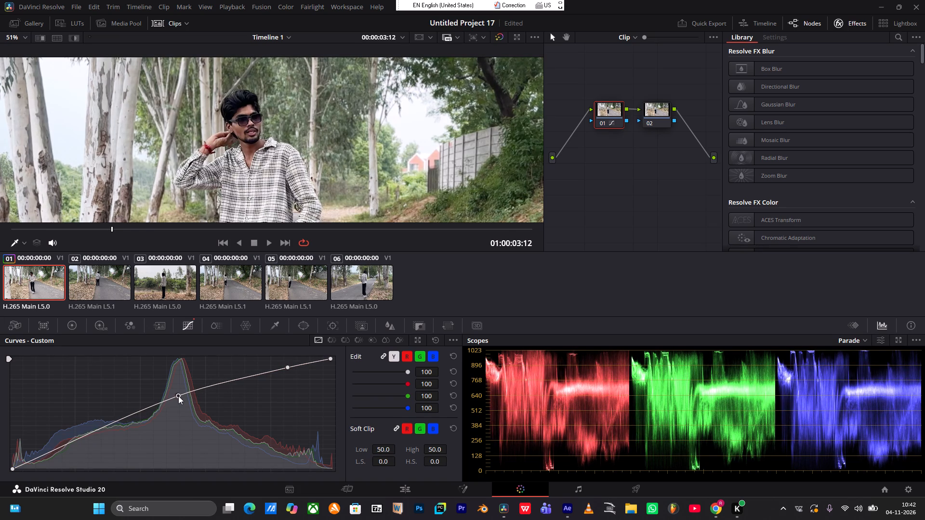
pyautogui.moveTo(178, 396); pyautogui.dragTo(232, 383)
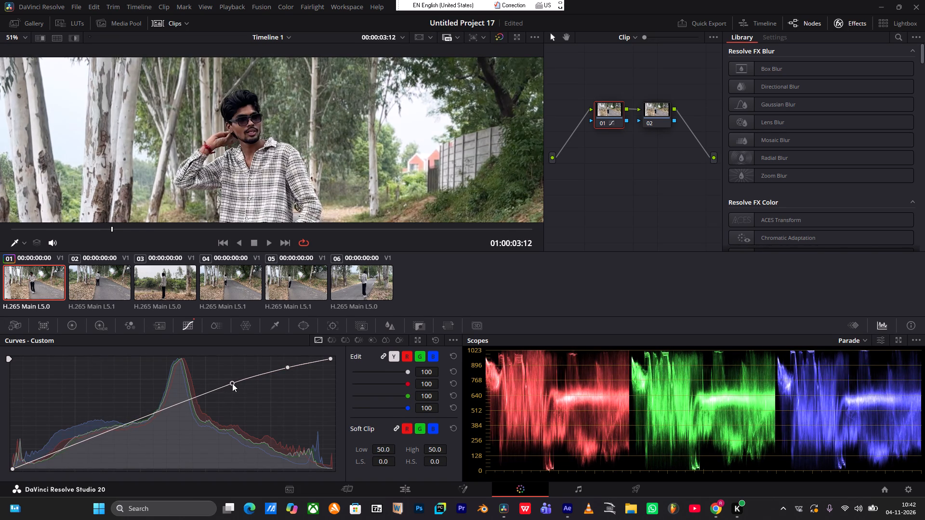
pyautogui.moveTo(232, 383); pyautogui.dragTo(154, 407)
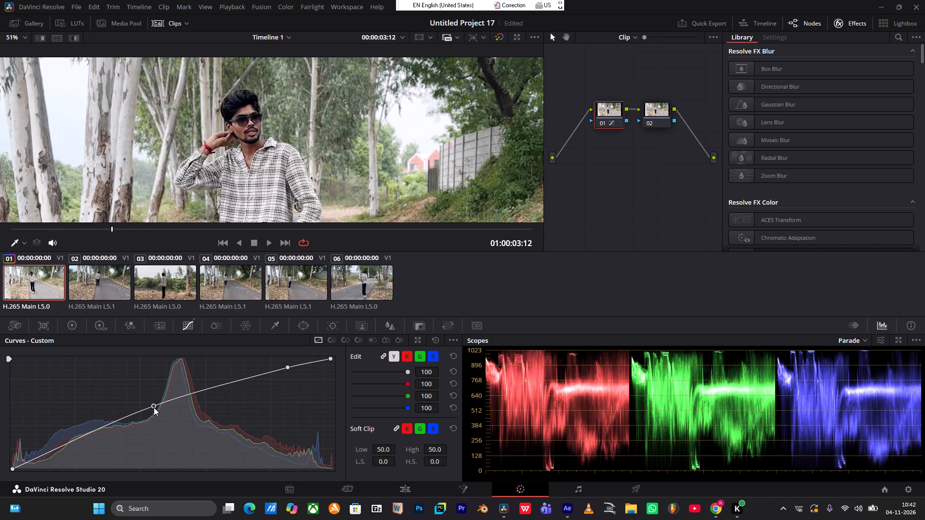
pyautogui.moveTo(154, 407); pyautogui.dragTo(196, 393)
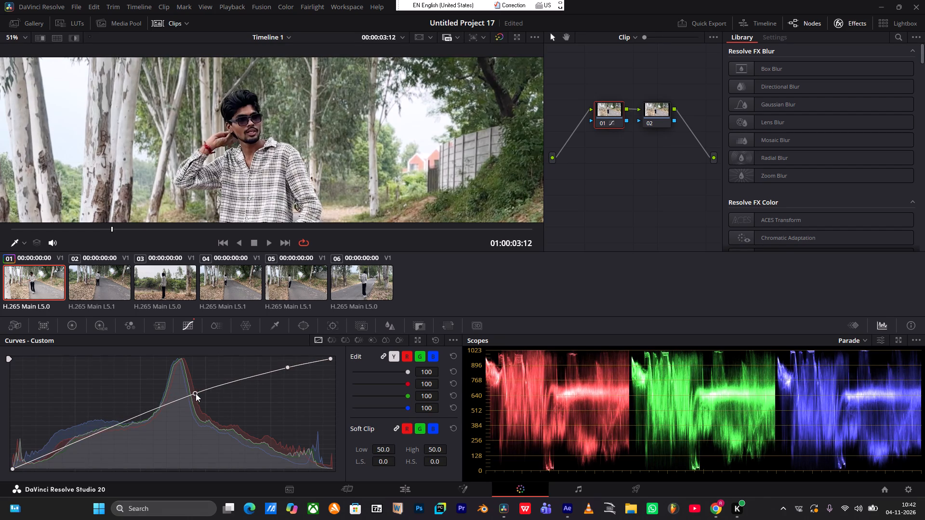
pyautogui.moveTo(196, 393); pyautogui.dragTo(204, 388)
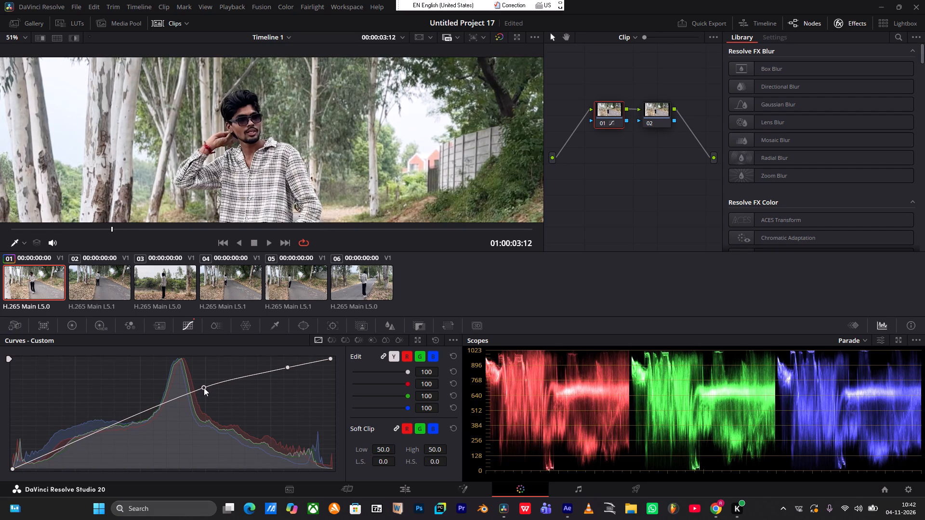
pyautogui.moveTo(204, 388); pyautogui.dragTo(207, 393)
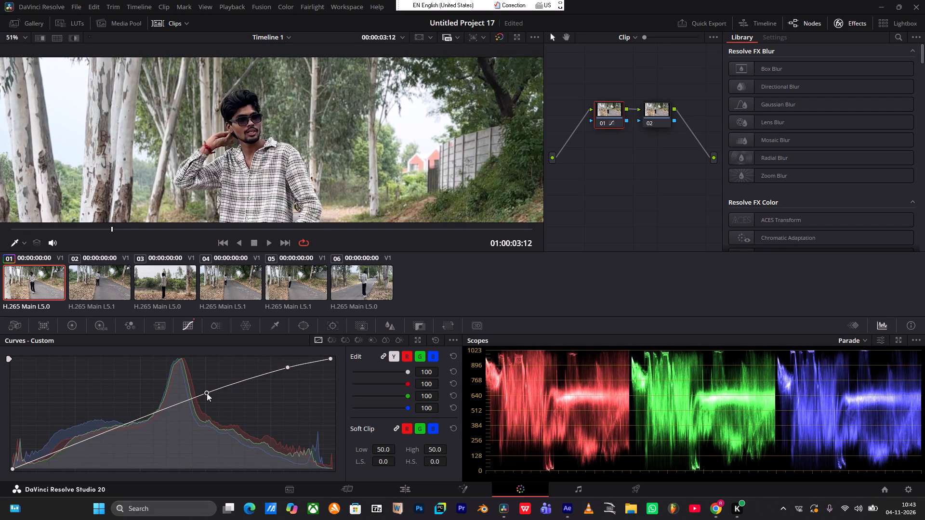
pyautogui.moveTo(207, 393); pyautogui.dragTo(207, 393)
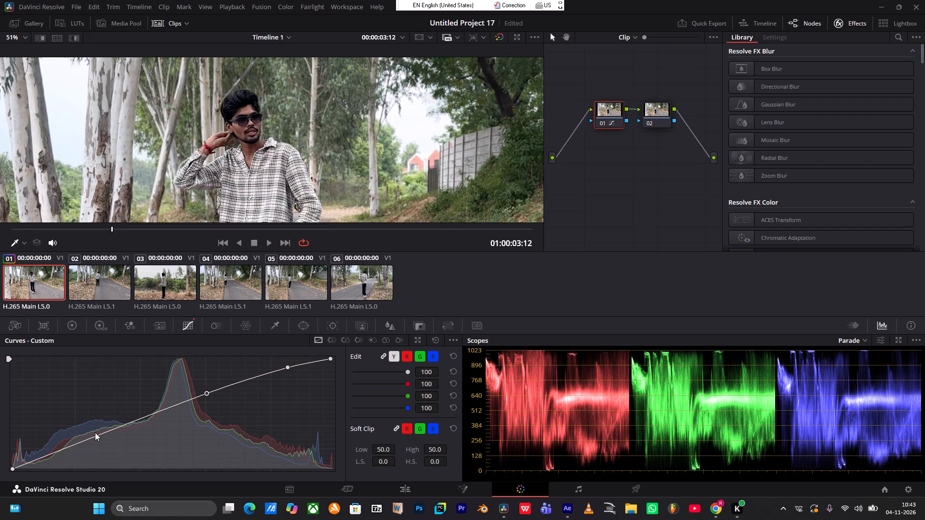
# Add a shadow point to node 01's custom curve at about one fifth of its width and lift it slightly above the diagonal.
pyautogui.moveTo(90, 436); pyautogui.dragTo(89, 435)
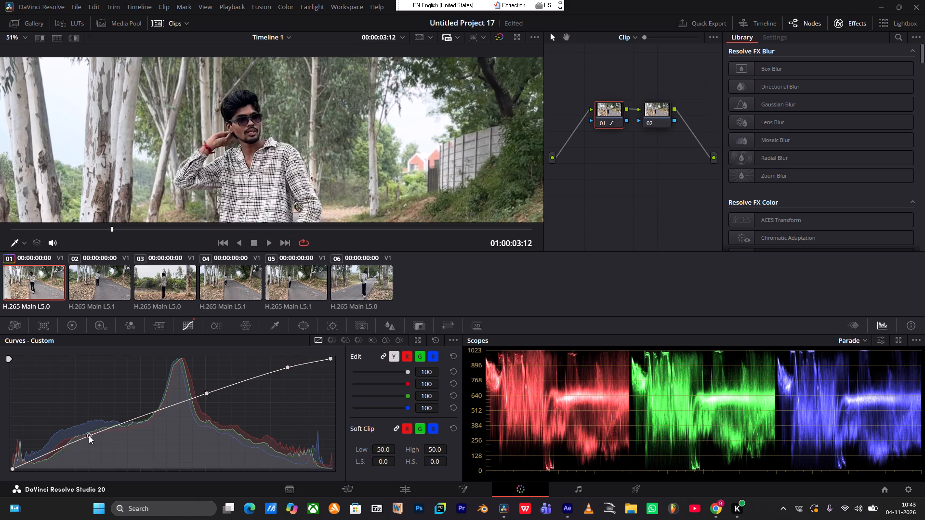
pyautogui.moveTo(89, 435); pyautogui.dragTo(69, 446)
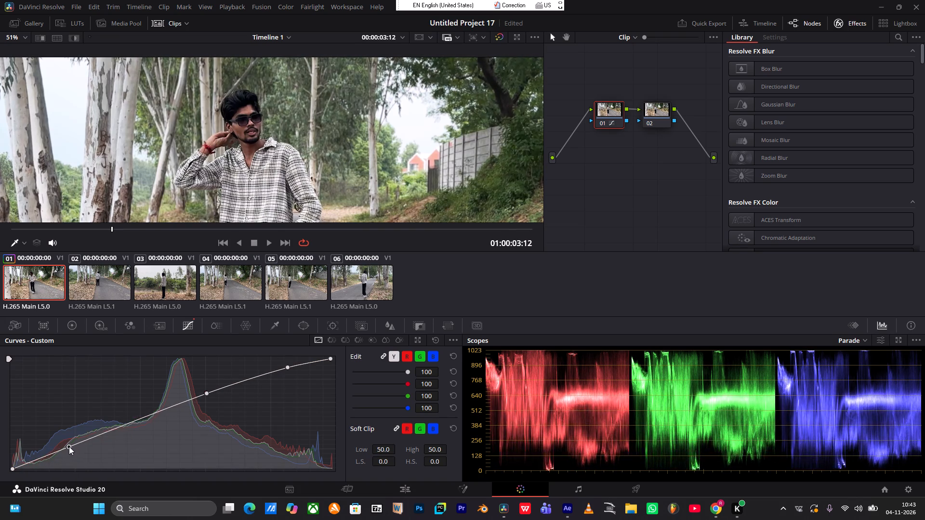
pyautogui.moveTo(69, 446); pyautogui.dragTo(77, 440)
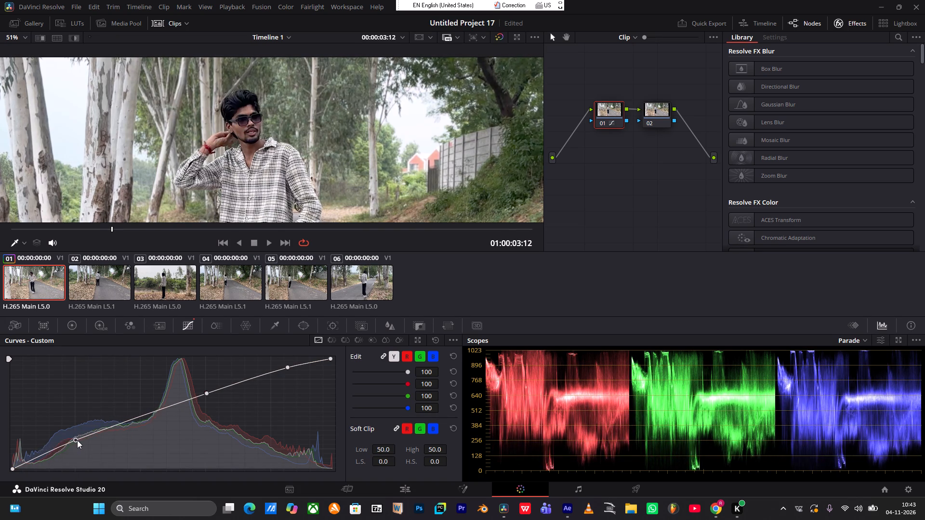
pyautogui.moveTo(77, 440); pyautogui.dragTo(76, 437)
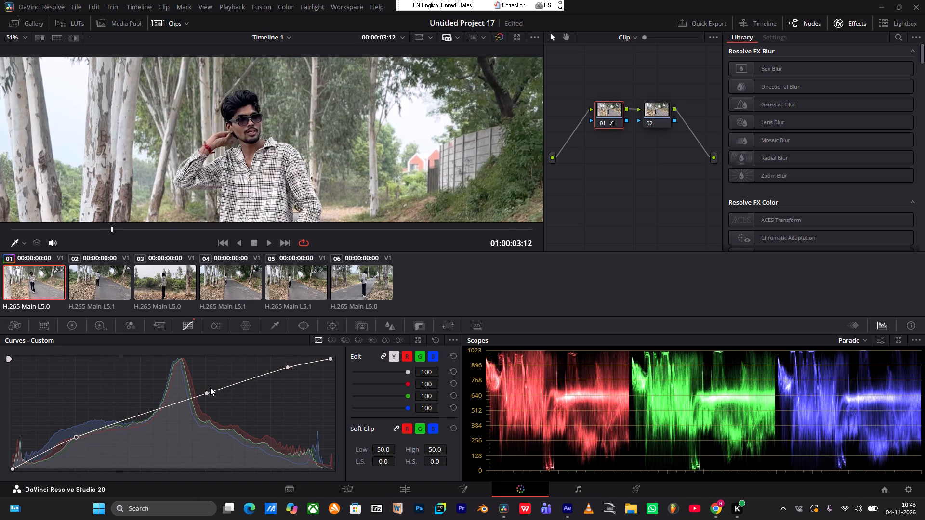
# Move the mid-curve point of node 01's custom curve slightly down and toward the shadows, keeping it just above the diagonal.
pyautogui.moveTo(207, 393); pyautogui.dragTo(184, 407)
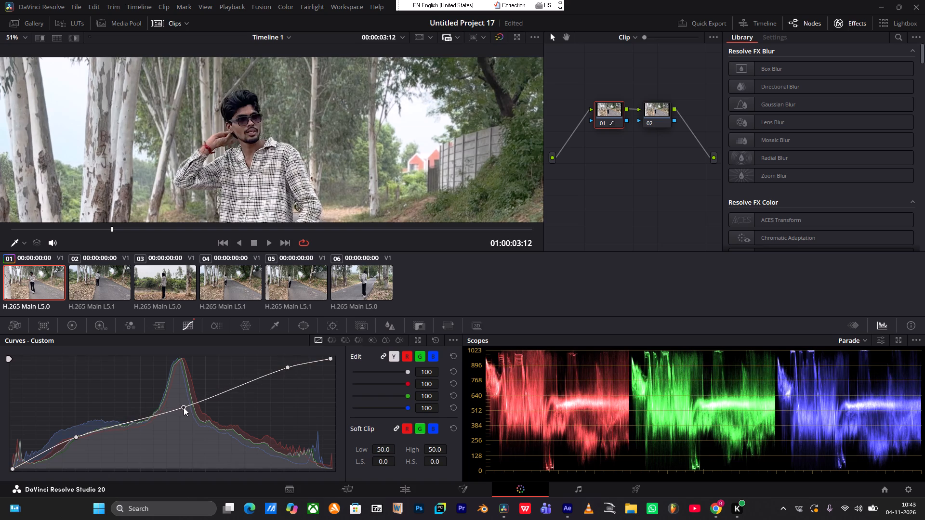
pyautogui.moveTo(184, 407); pyautogui.dragTo(191, 400)
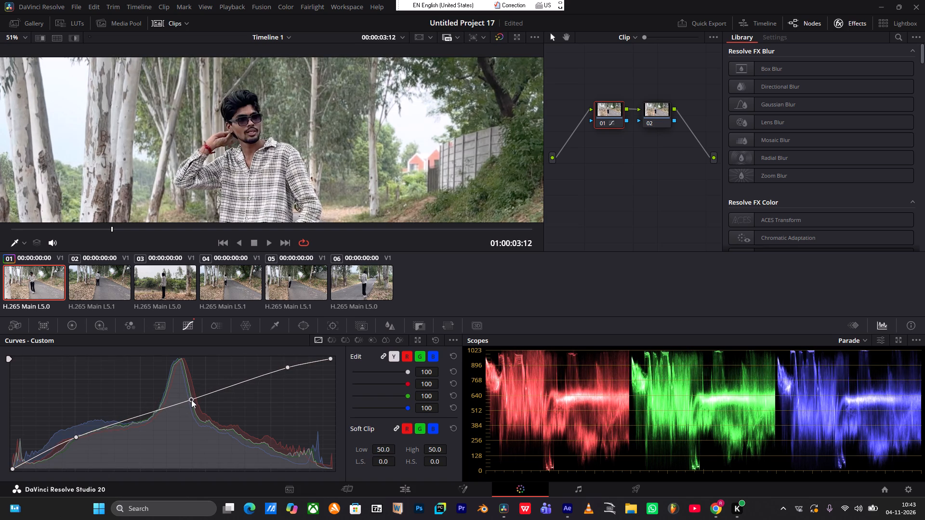
pyautogui.moveTo(191, 400); pyautogui.dragTo(190, 399)
# Raise the black point of node 01's custom curve slightly along its left edge to lift the deepest blacks.
pyautogui.scroll(-2, 194, 88)
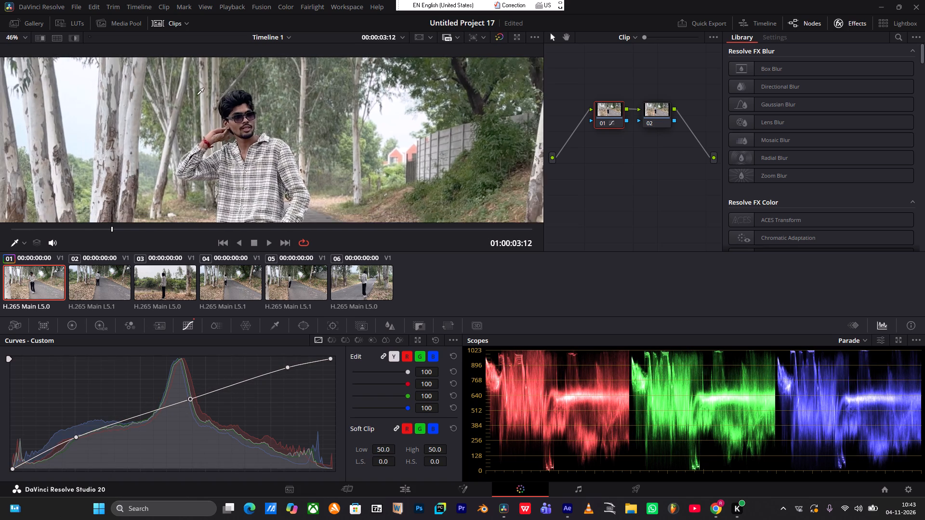
pyautogui.scroll(-10, 197, 96)
pyautogui.scroll(2, 199, 112)
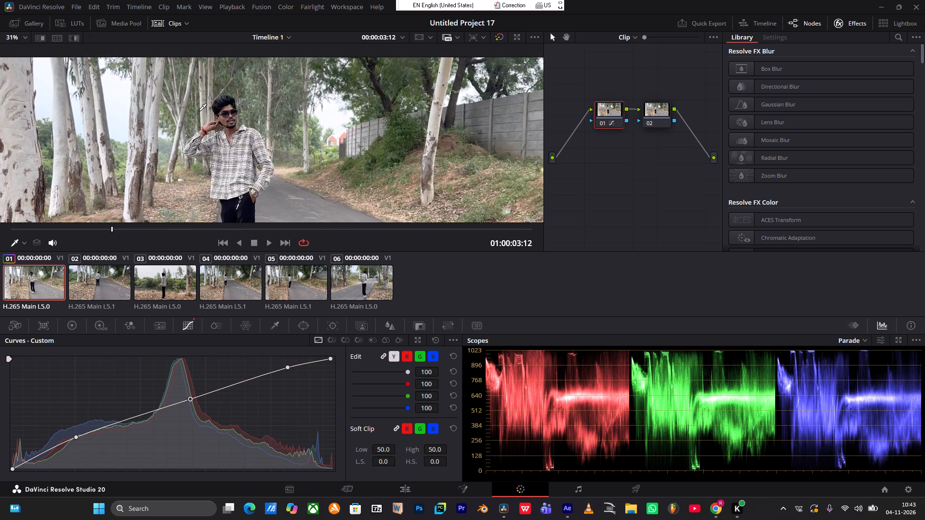
pyautogui.scroll(10, 199, 112)
pyautogui.scroll(-1, 199, 112)
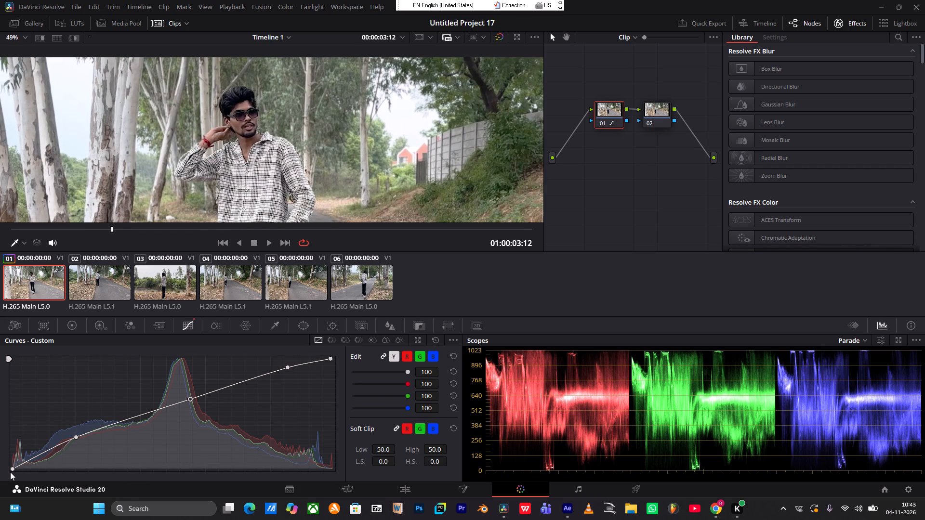
pyautogui.moveTo(12, 470); pyautogui.dragTo(9, 462)
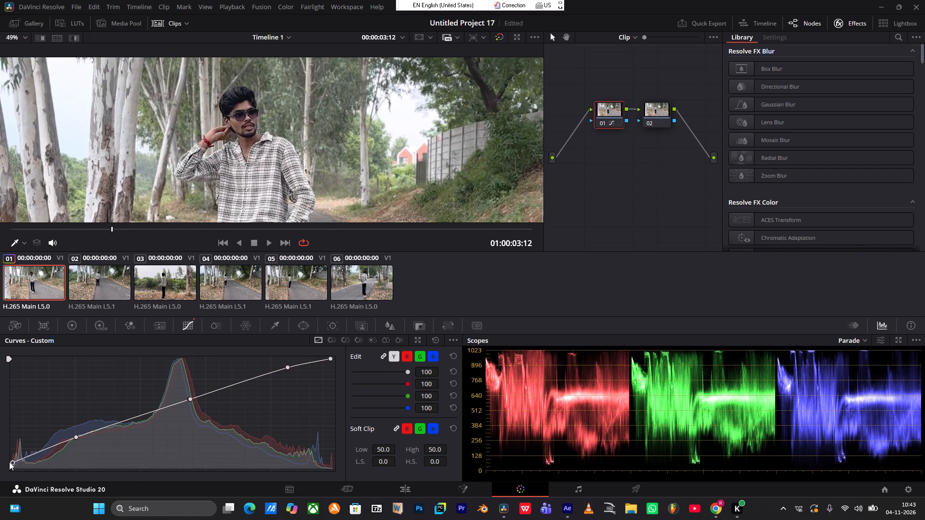
pyautogui.moveTo(9, 462); pyautogui.dragTo(8, 462)
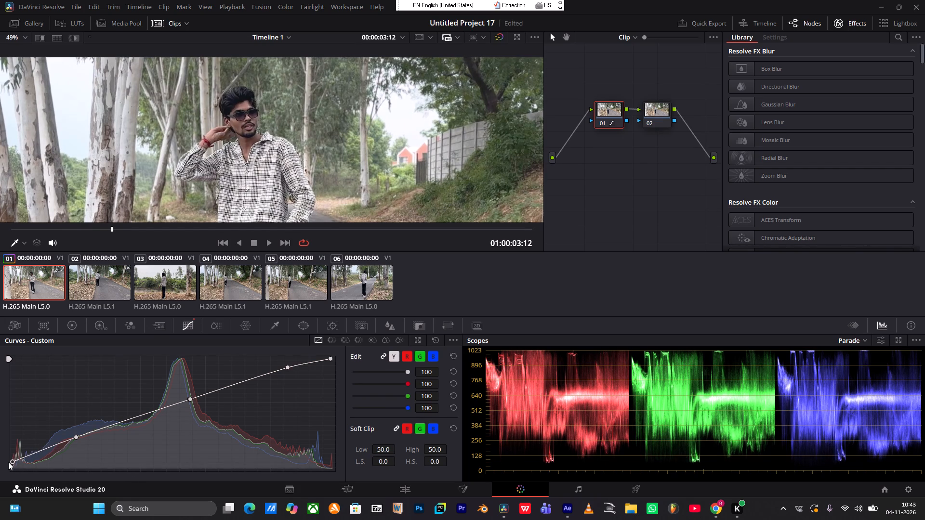
pyautogui.moveTo(8, 462); pyautogui.dragTo(5, 481)
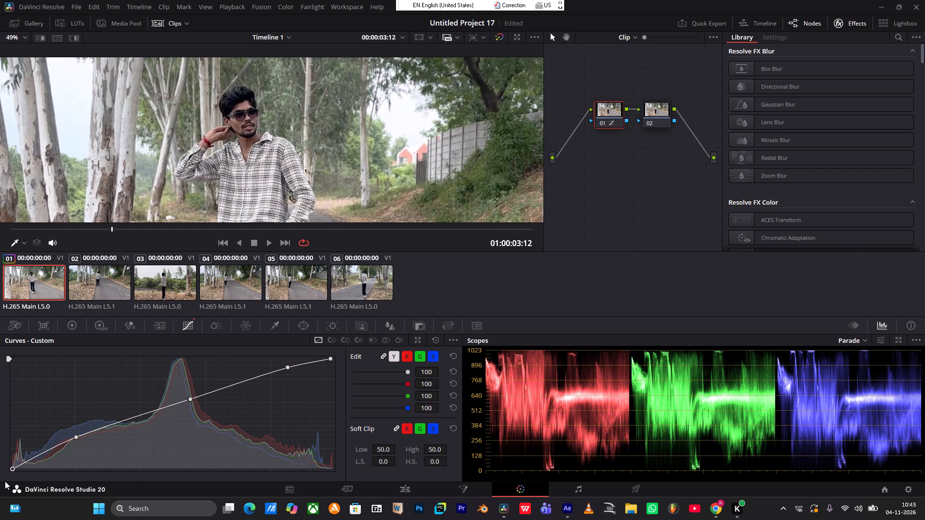
pyautogui.moveTo(5, 481); pyautogui.dragTo(1, 466)
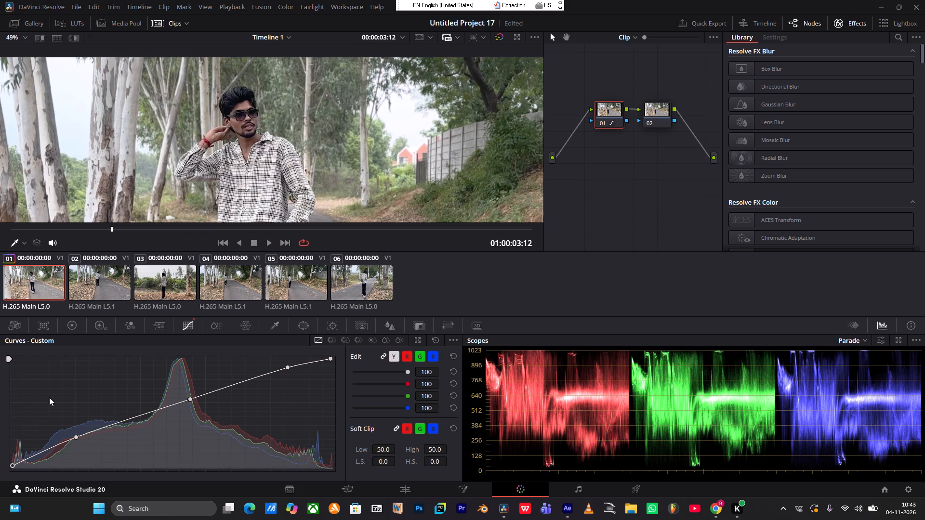
# Set the Shadow log wheel of node 01 to 0.11 on all three channels.
pyautogui.click(73, 327)
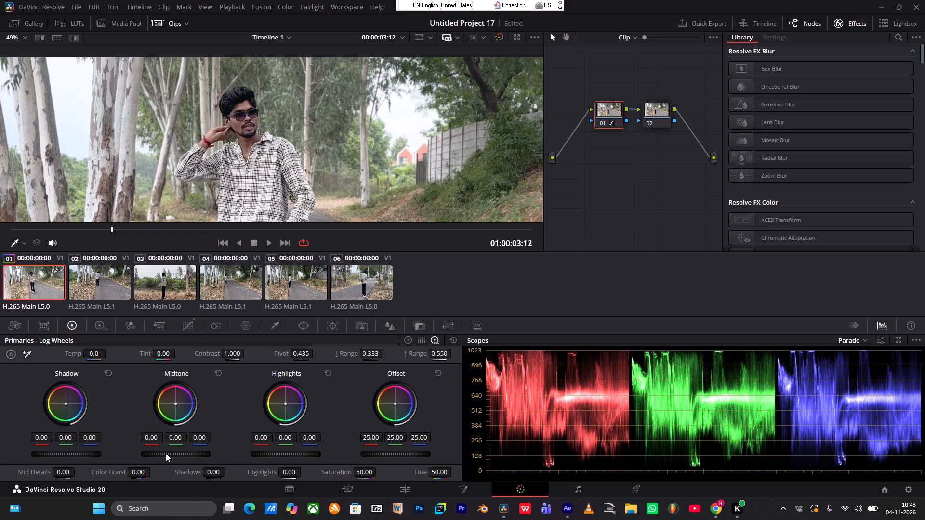
pyautogui.scroll(-3, 60, 453)
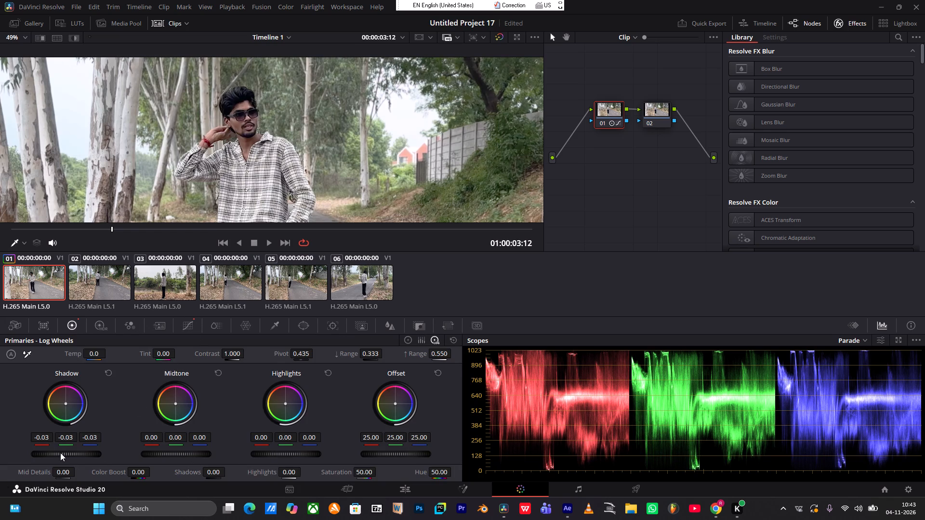
pyautogui.scroll(-7, 60, 453)
pyautogui.scroll(14, 60, 453)
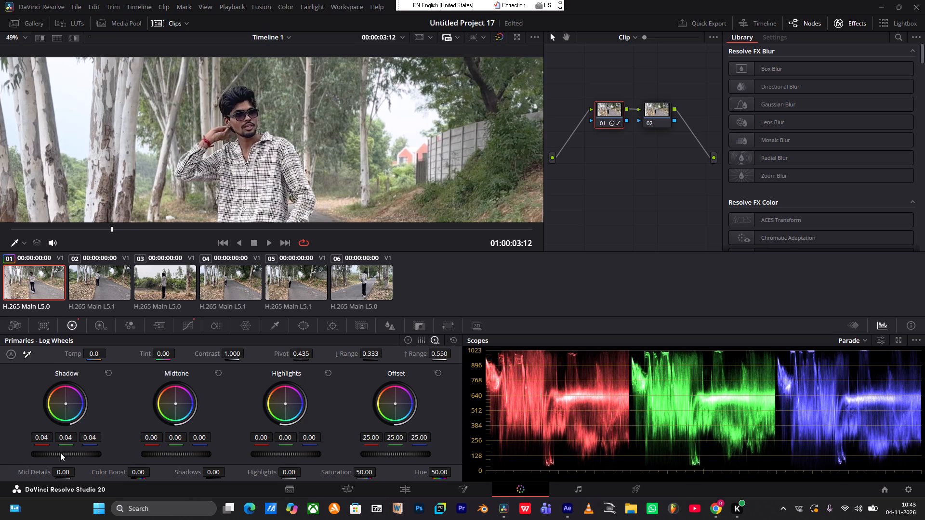
pyautogui.scroll(15, 60, 453)
pyautogui.scroll(-5, 60, 455)
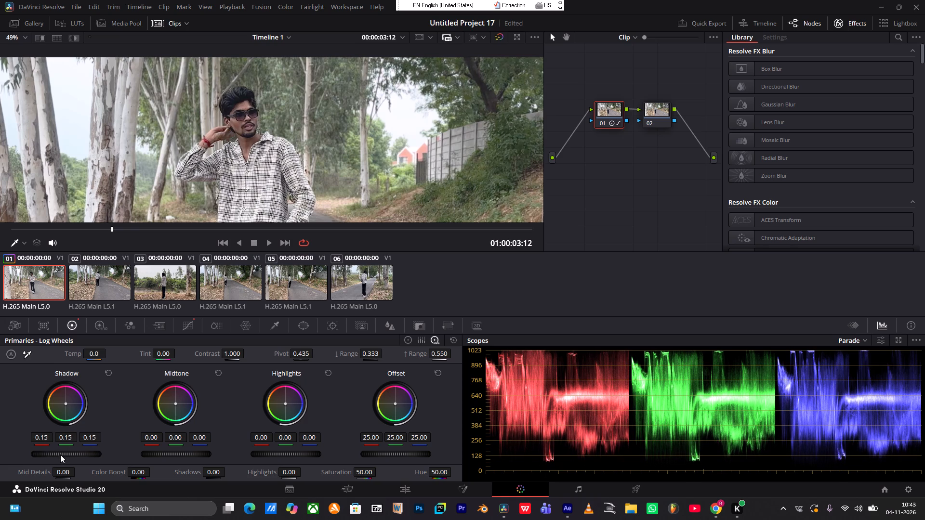
pyautogui.scroll(-3, 60, 455)
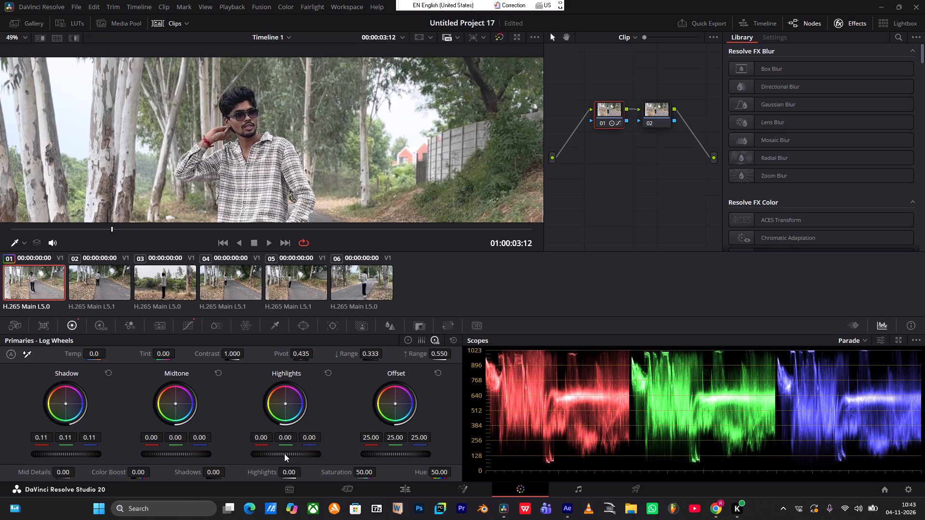
# Set the Highlights log wheel of node 01 to -0.05 on all three channels.
pyautogui.scroll(-14, 284, 453)
pyautogui.scroll(2, 284, 453)
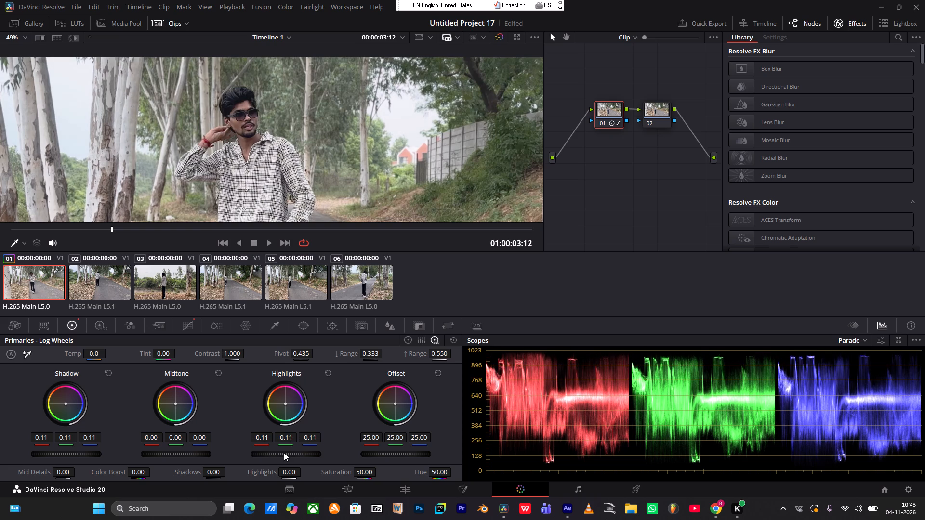
pyautogui.scroll(7, 284, 453)
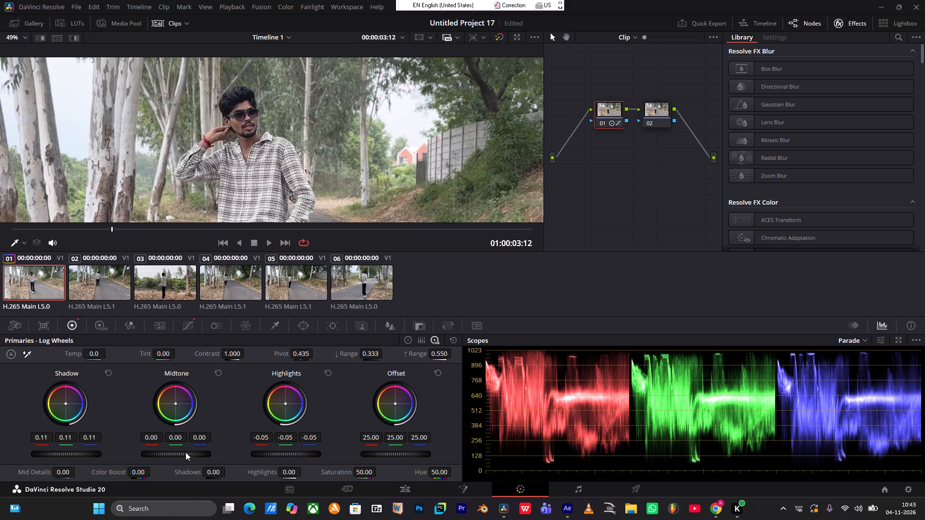
# Set the Midtone log wheel of node 01 to -0.26 on all three channels.
pyautogui.scroll(-9, 185, 451)
pyautogui.scroll(-14, 185, 451)
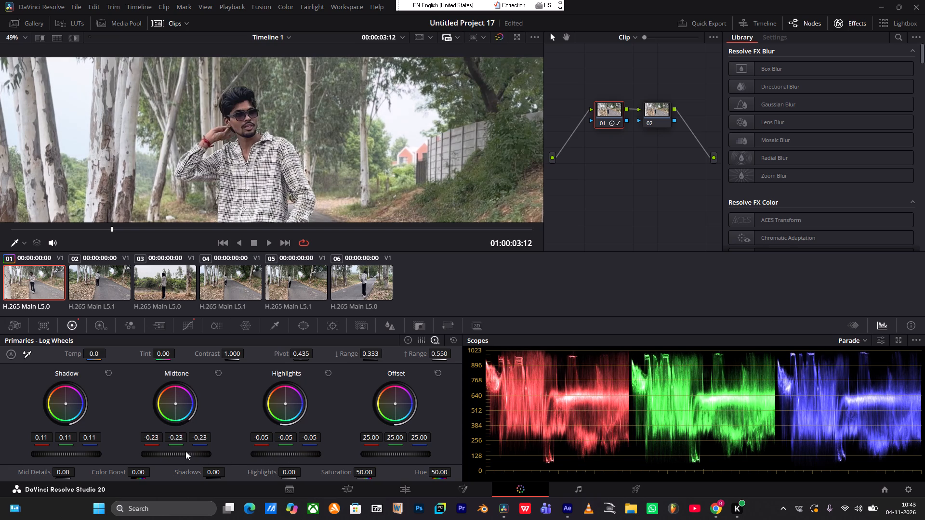
pyautogui.scroll(-11, 185, 451)
pyautogui.scroll(8, 185, 451)
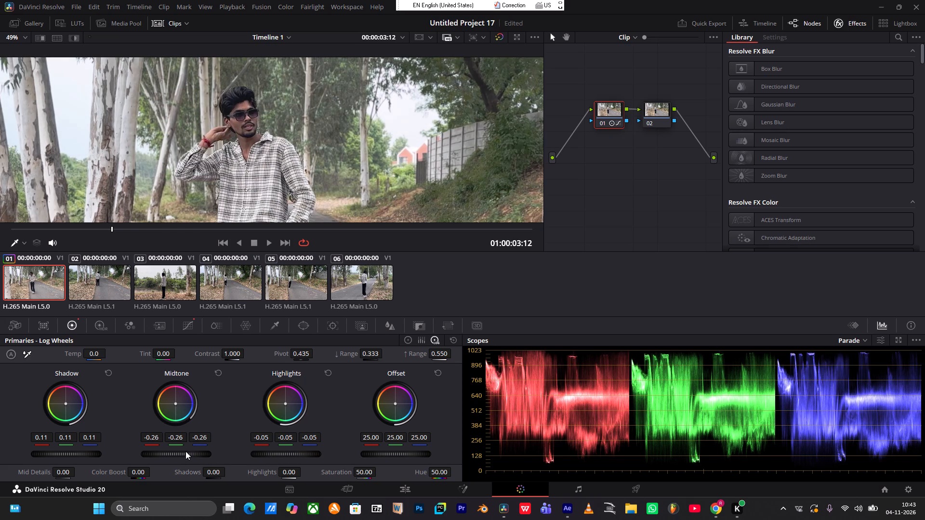
# Reset the Midtone log wheel of node 01 to its default.
pyautogui.scroll(3, 185, 451)
pyautogui.middleClick(185, 451)
pyautogui.click(185, 451)
pyautogui.tripleClick(195, 454)
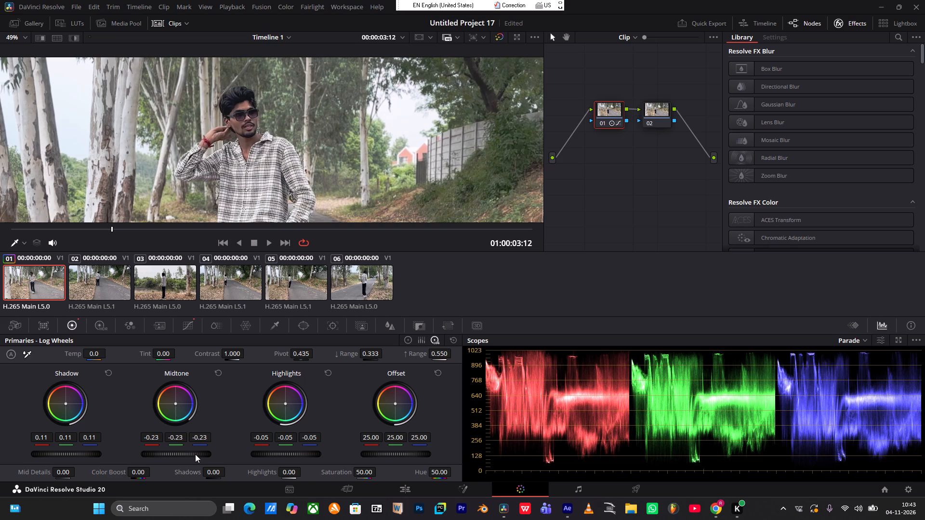
pyautogui.click(219, 373)
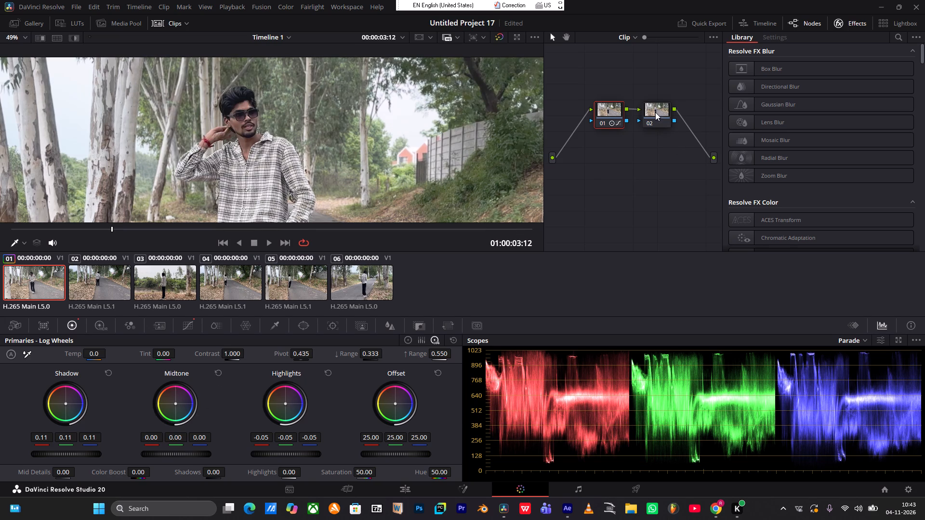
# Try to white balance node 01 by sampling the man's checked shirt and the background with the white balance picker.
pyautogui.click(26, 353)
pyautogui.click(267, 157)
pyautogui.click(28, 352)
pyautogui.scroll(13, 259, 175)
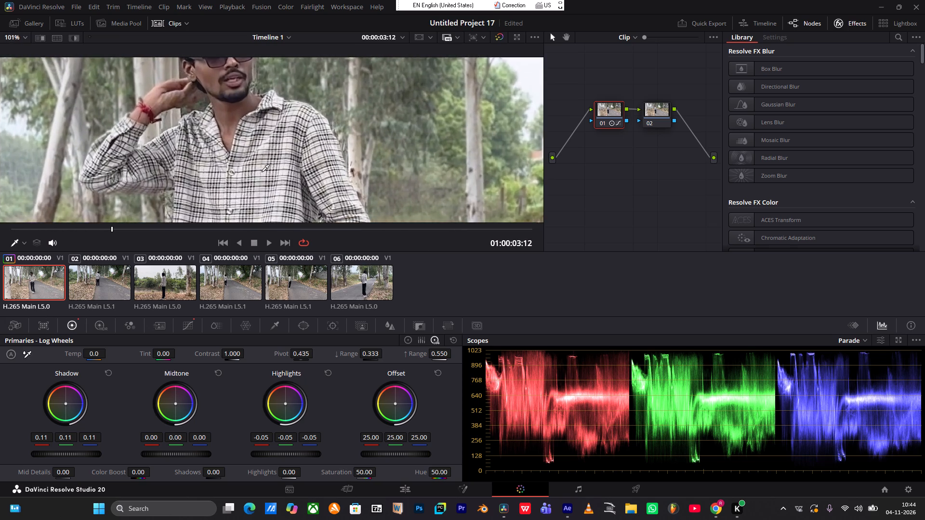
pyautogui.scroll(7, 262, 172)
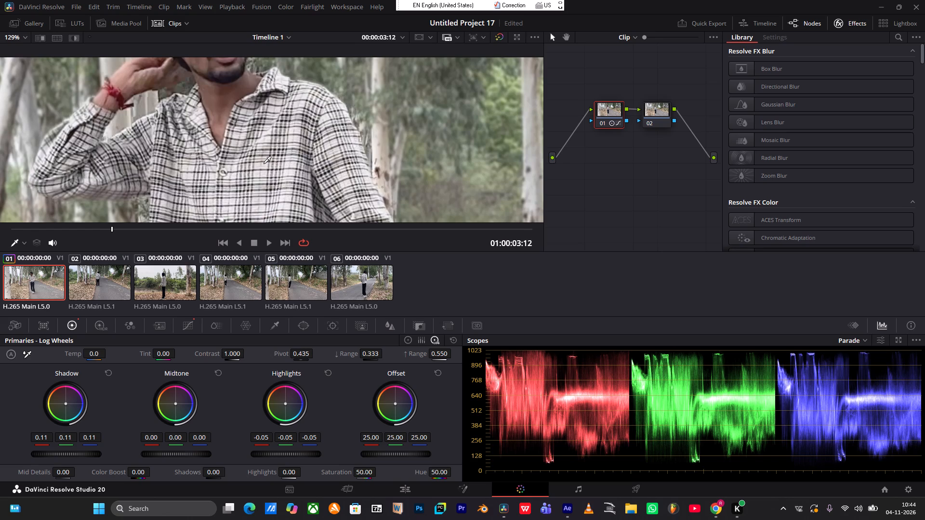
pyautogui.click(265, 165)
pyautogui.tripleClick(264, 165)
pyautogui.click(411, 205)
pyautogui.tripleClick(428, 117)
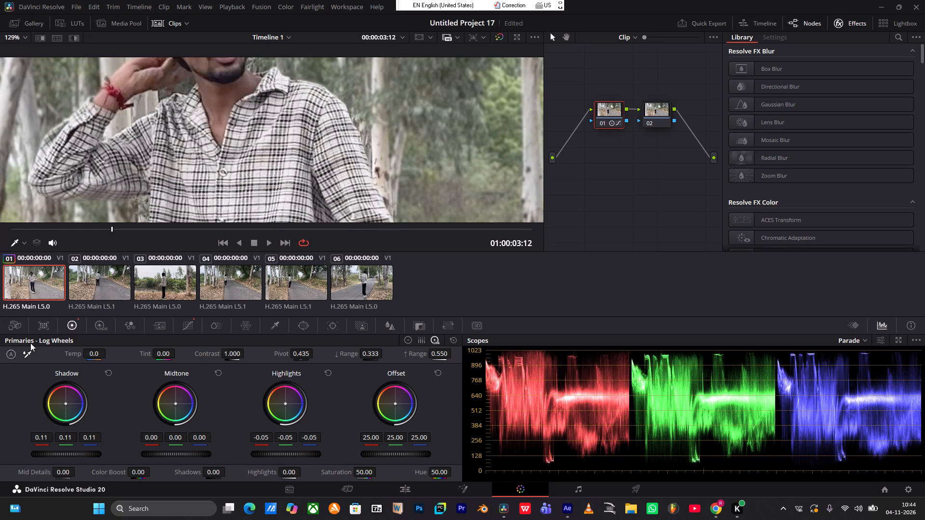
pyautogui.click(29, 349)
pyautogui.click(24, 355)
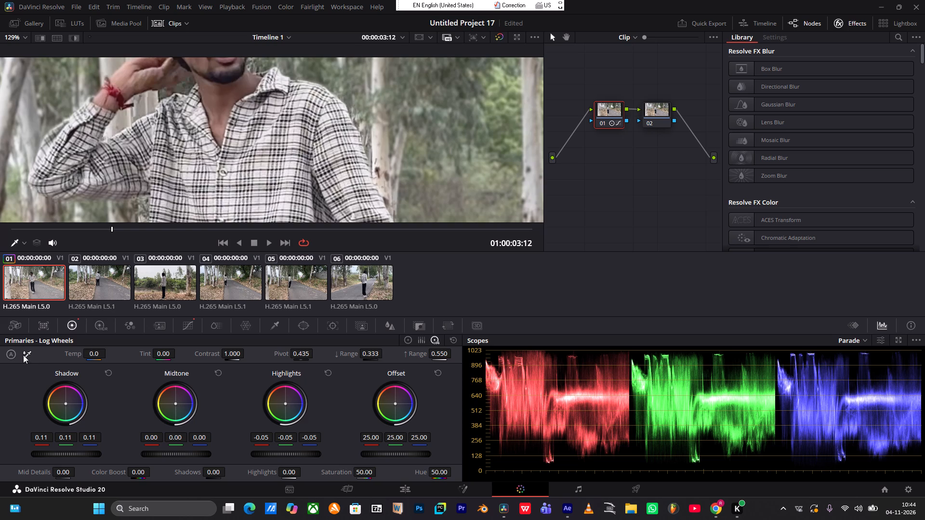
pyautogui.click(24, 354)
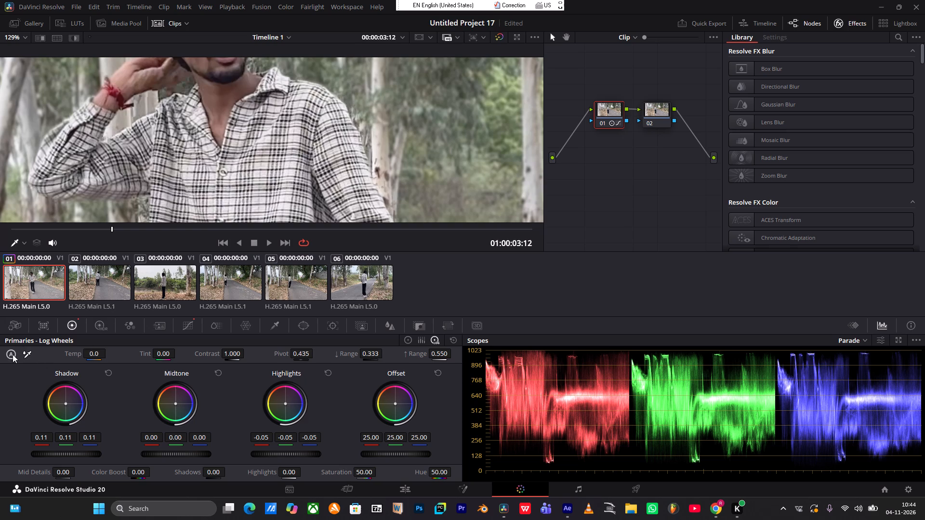
# Apply Auto Balance to node 01 of the first clip.
pyautogui.click(13, 354)
pyautogui.moveTo(26, 353); pyautogui.dragTo(54, 344)
pyautogui.moveTo(54, 344); pyautogui.dragTo(59, 335)
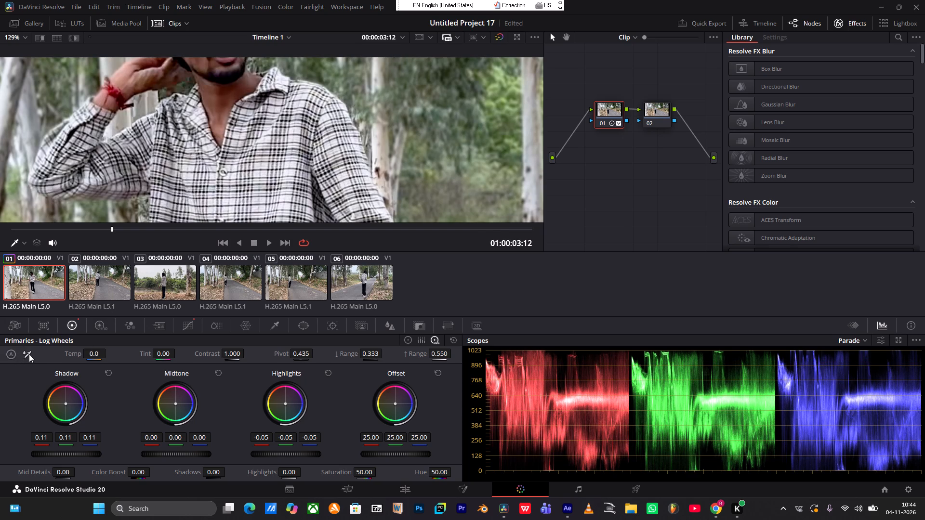
# Examine the auto-balanced first clip, from a close view of the shirt to the whole frame.
pyautogui.scroll(-4, 182, 161)
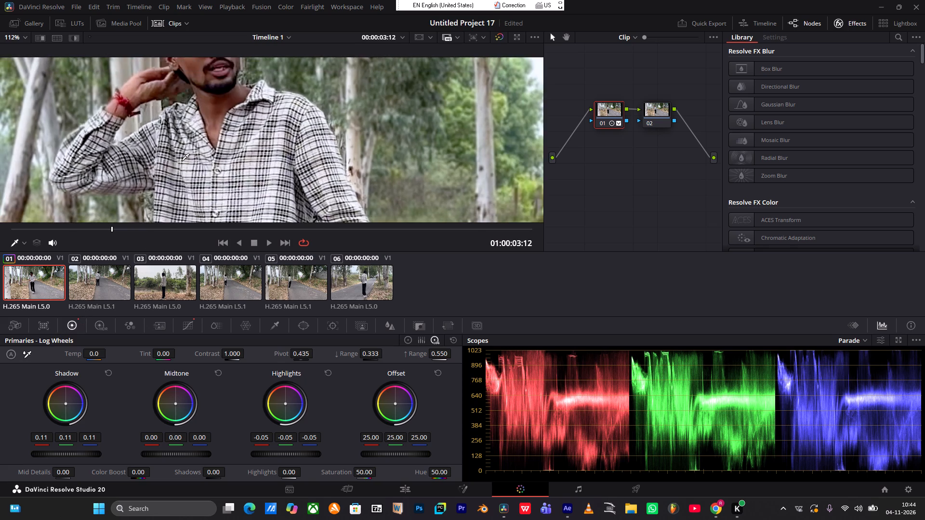
pyautogui.scroll(-10, 182, 161)
pyautogui.rightClick(182, 161)
pyautogui.scroll(-5, 182, 161)
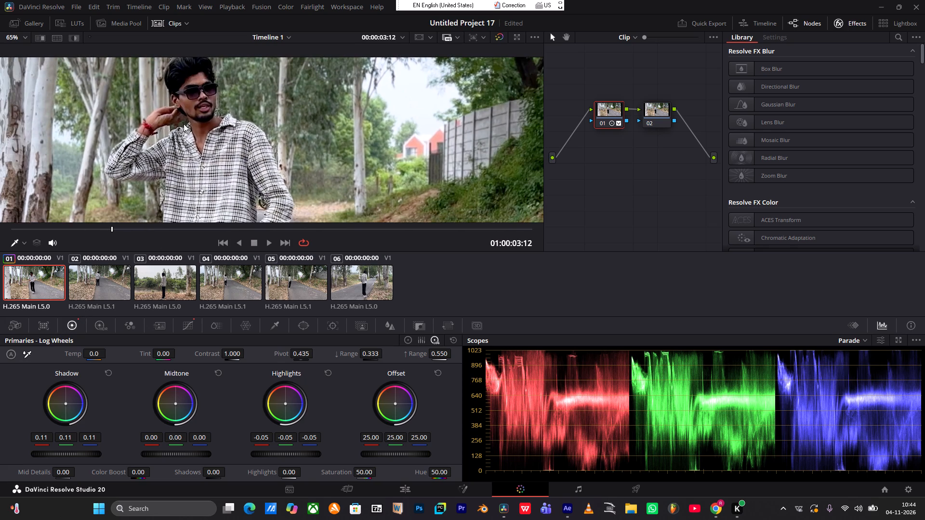
pyautogui.scroll(-6, 184, 124)
pyautogui.click(171, 122)
pyautogui.scroll(-5, 171, 123)
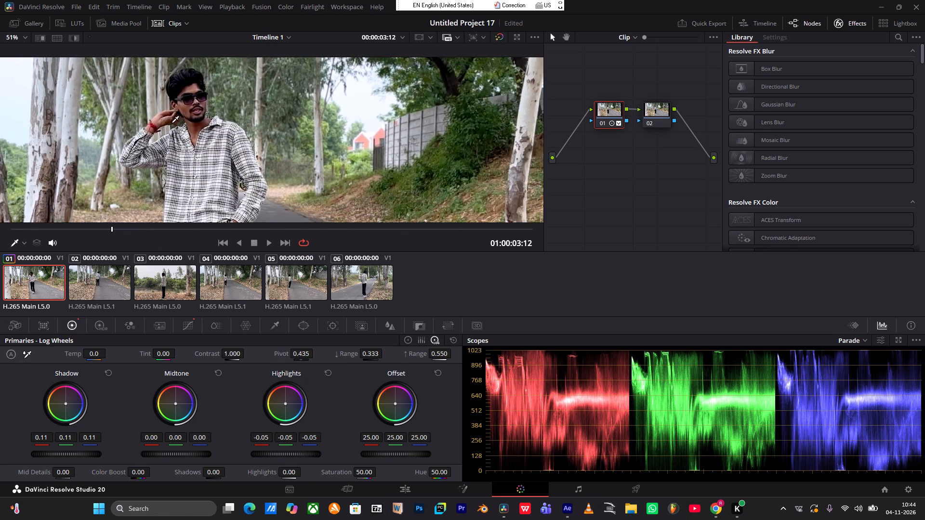
pyautogui.scroll(-18, 172, 124)
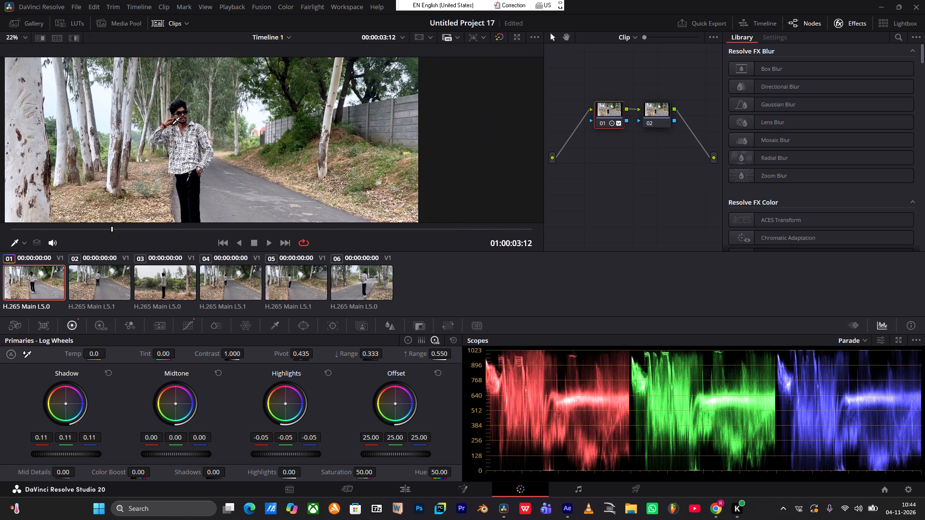
pyautogui.scroll(8, 161, 147)
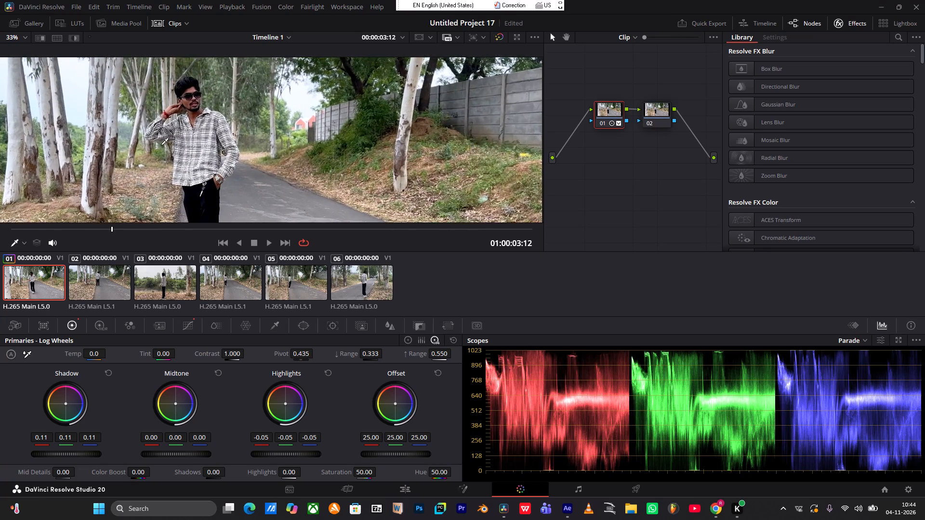
pyautogui.scroll(3, 161, 146)
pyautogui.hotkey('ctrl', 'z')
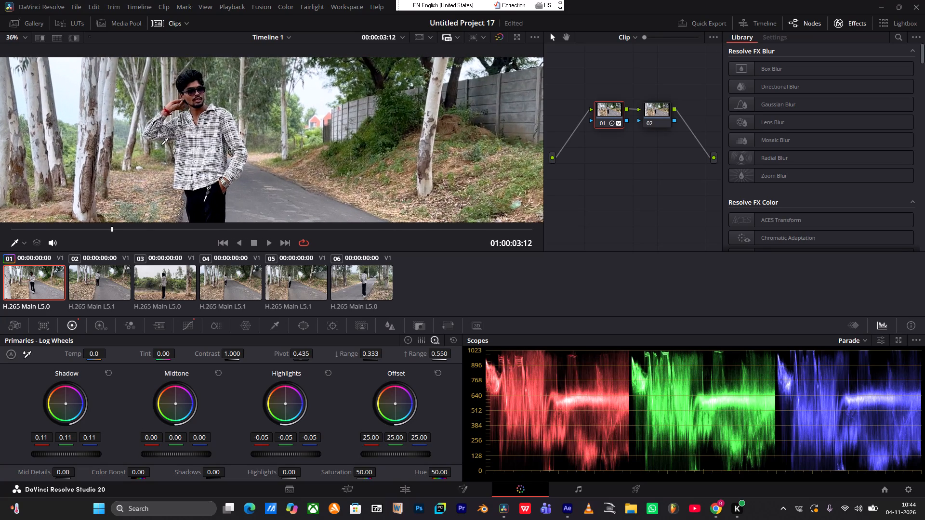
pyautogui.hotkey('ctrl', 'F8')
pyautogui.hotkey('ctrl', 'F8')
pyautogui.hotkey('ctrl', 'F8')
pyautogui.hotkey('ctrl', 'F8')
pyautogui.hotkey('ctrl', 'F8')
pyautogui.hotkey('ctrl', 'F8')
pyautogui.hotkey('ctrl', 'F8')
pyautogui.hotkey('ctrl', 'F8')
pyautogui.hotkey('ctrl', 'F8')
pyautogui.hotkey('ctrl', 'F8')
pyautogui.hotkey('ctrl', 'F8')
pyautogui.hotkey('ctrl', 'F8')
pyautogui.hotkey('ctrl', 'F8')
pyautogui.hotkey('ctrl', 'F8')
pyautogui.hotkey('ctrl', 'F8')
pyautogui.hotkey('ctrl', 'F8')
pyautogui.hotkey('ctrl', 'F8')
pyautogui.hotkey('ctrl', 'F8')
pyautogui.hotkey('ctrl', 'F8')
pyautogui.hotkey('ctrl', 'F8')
# Reset the Shadow, Midtone, Highlights and Offset log wheels of node 01 to their defaults.
pyautogui.click(110, 372)
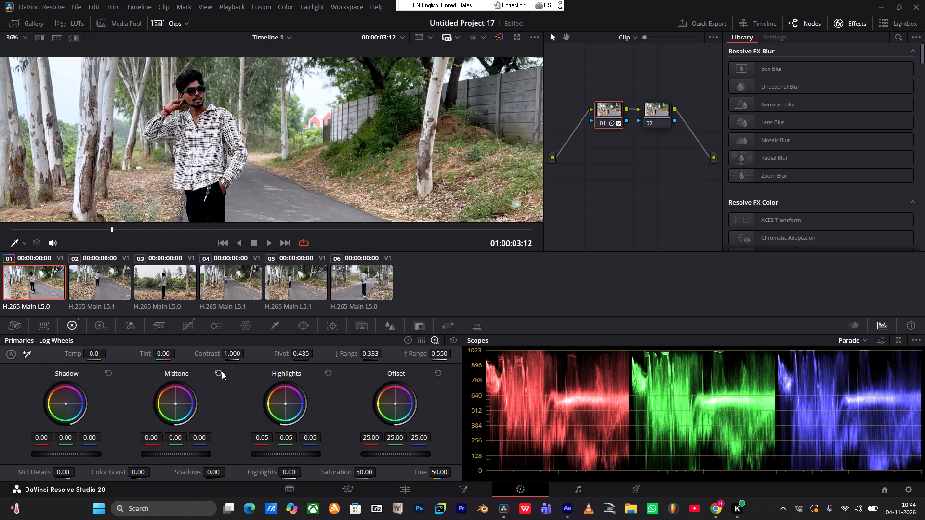
pyautogui.click(222, 371)
pyautogui.click(326, 373)
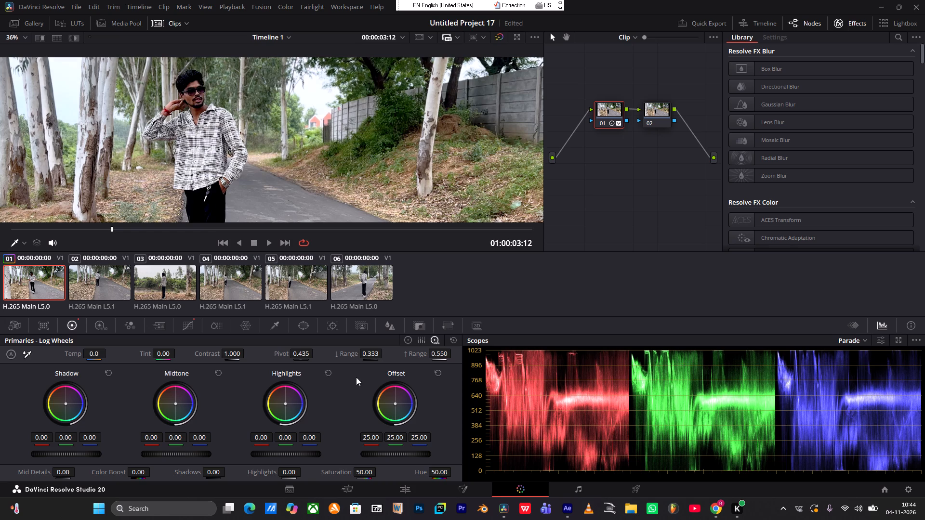
pyautogui.click(440, 372)
# Set the Shadow log wheel of node 01 to 0.46 on all three channels.
pyautogui.scroll(-6, 65, 453)
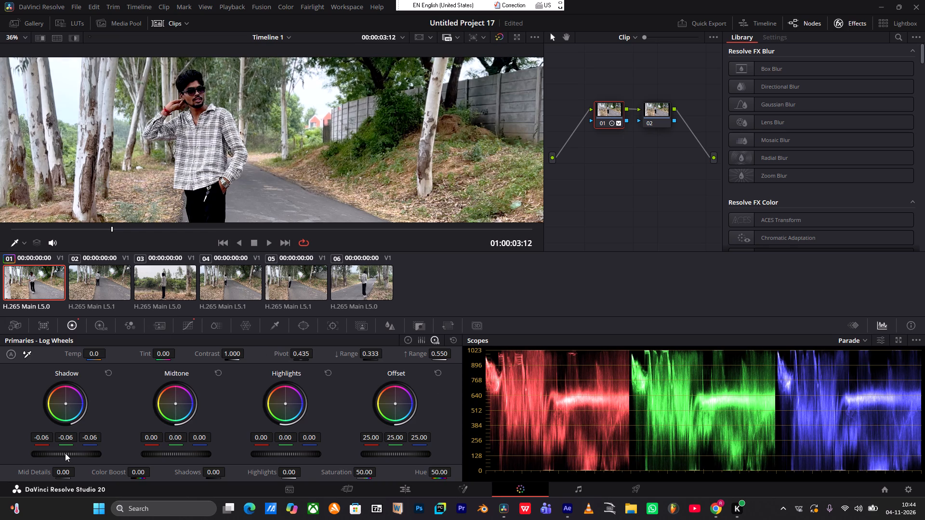
pyautogui.scroll(5, 65, 453)
pyautogui.scroll(20, 65, 453)
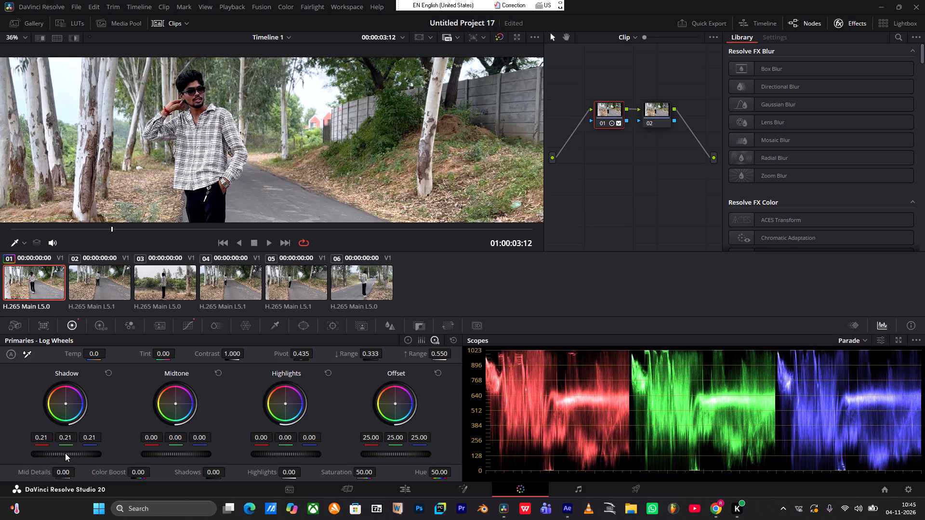
pyautogui.scroll(20, 65, 453)
pyautogui.scroll(8, 65, 453)
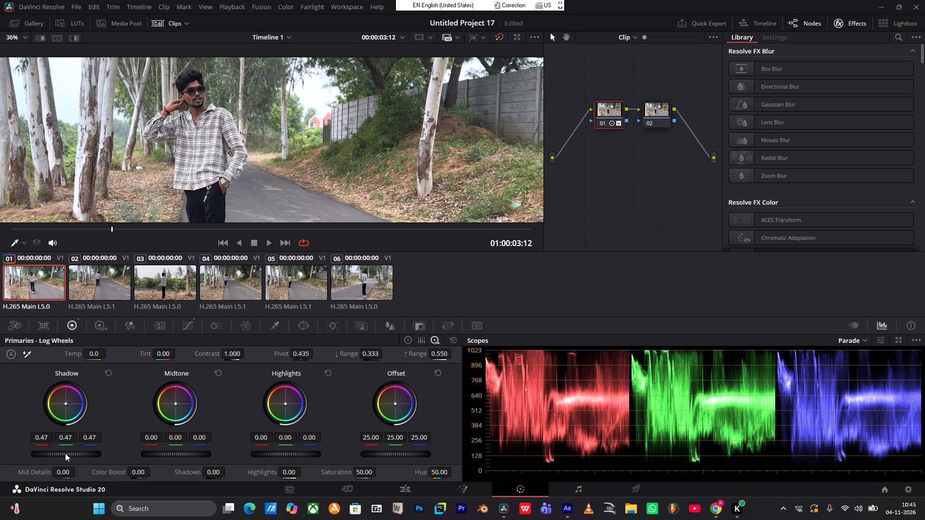
pyautogui.scroll(3, 65, 453)
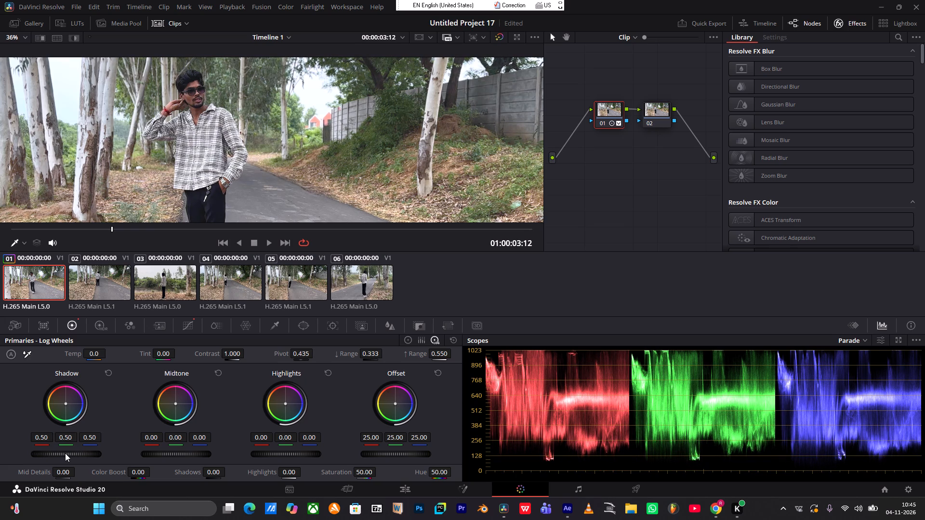
pyautogui.scroll(-4, 65, 453)
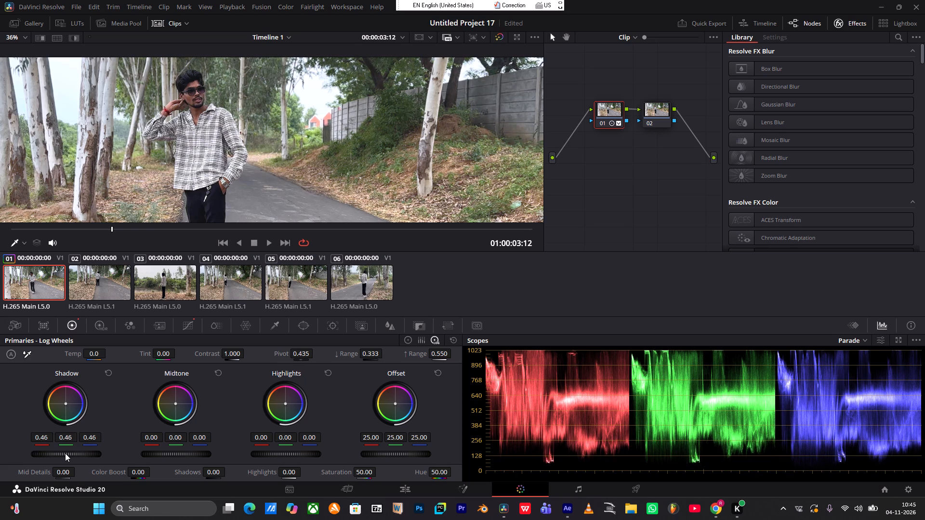
# Set the Midtone log wheel of node 01 to 0.33 on all three channels.
pyautogui.scroll(14, 161, 454)
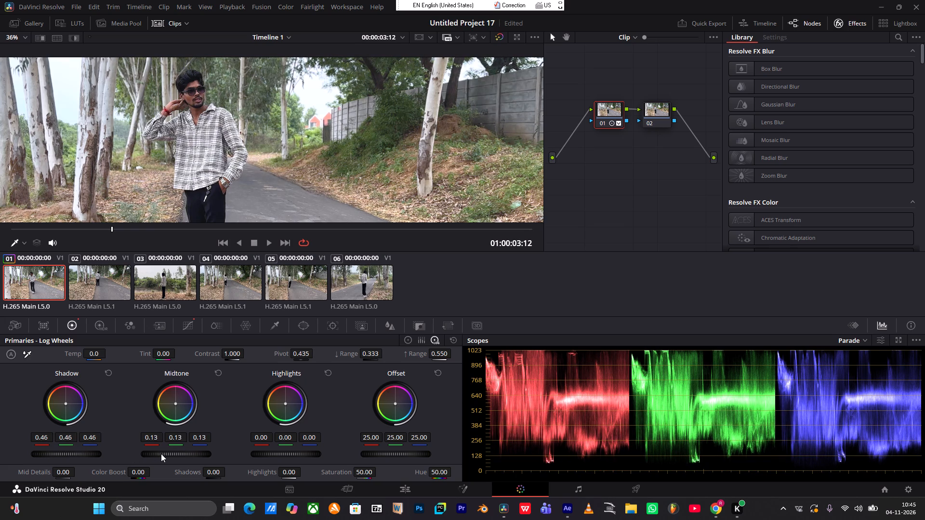
pyautogui.scroll(19, 161, 454)
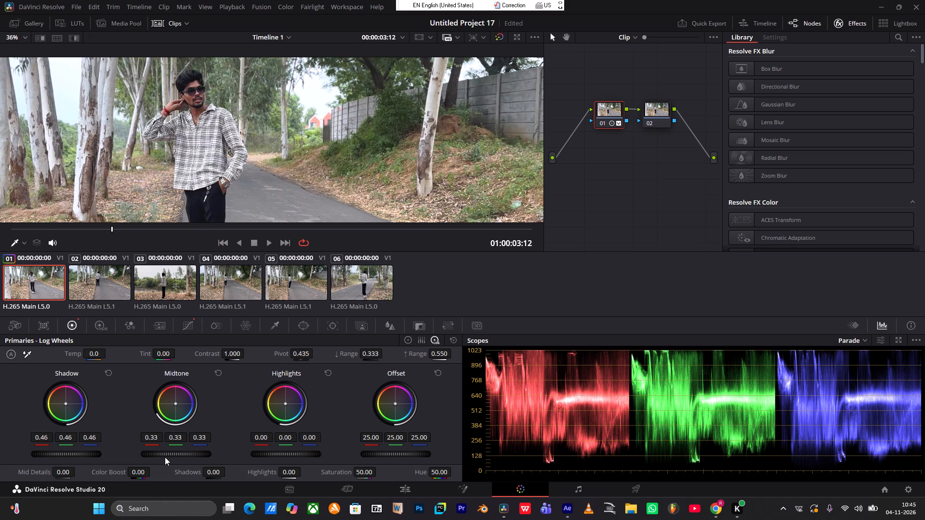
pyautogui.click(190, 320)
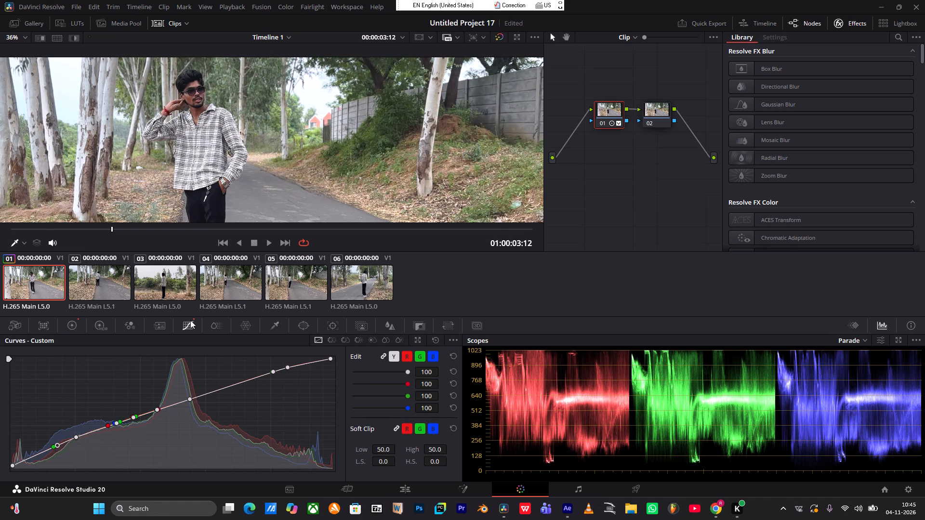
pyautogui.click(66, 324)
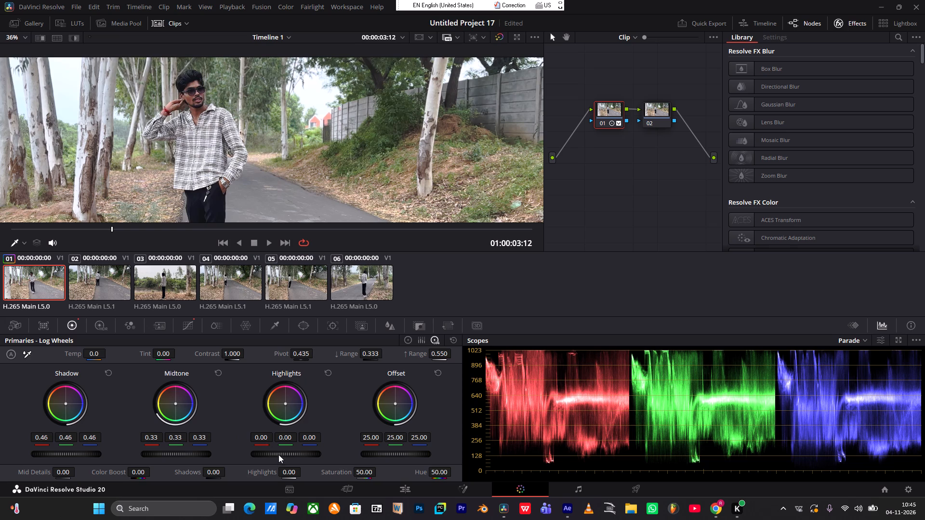
# Set the Highlights log wheel of node 01 to 0.01 on all three channels.
pyautogui.scroll(17, 278, 454)
pyautogui.scroll(-10, 278, 454)
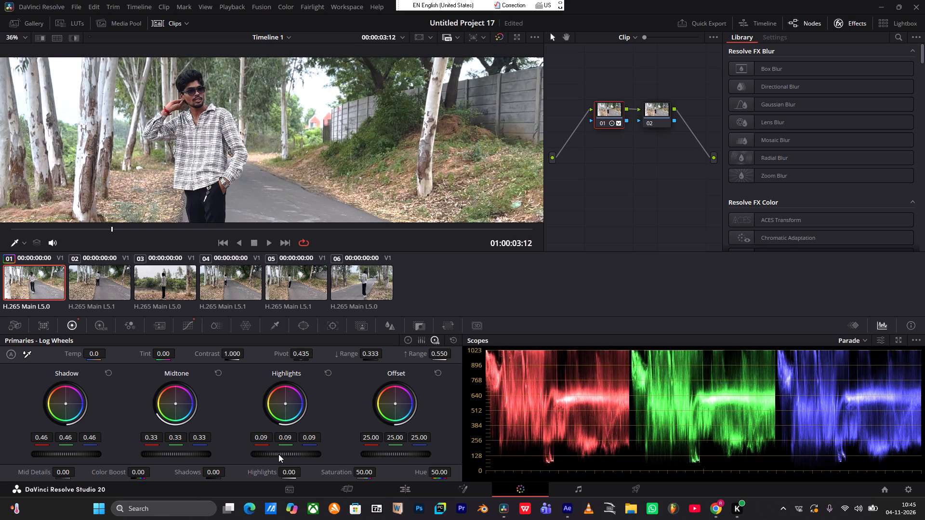
pyautogui.scroll(-18, 278, 454)
pyautogui.scroll(8, 278, 454)
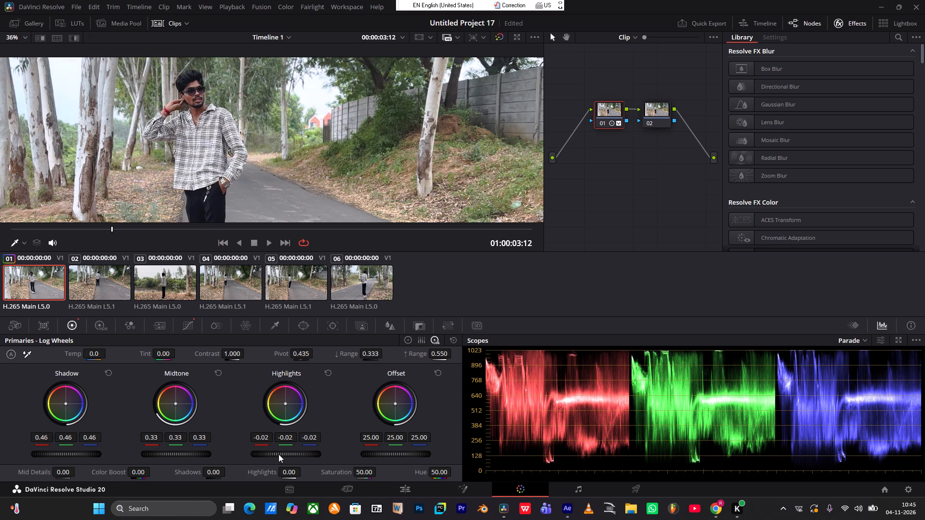
pyautogui.scroll(4, 278, 454)
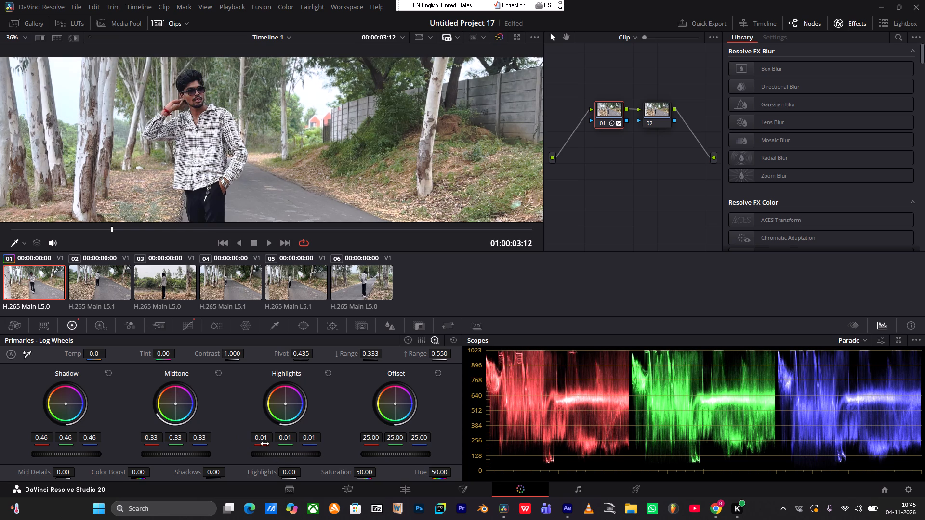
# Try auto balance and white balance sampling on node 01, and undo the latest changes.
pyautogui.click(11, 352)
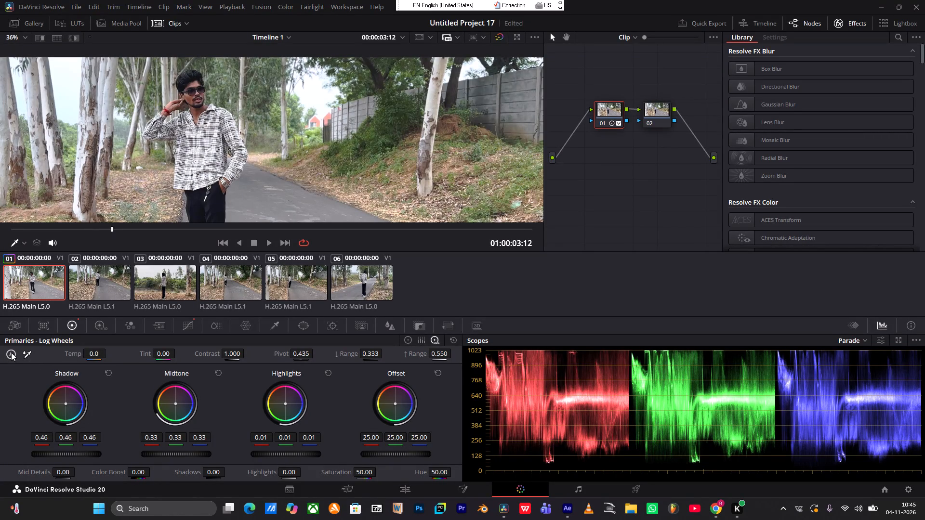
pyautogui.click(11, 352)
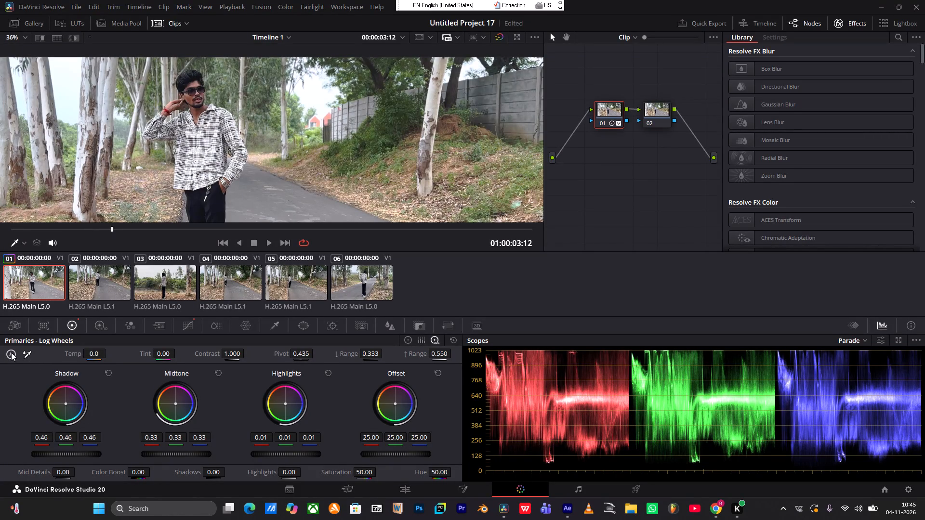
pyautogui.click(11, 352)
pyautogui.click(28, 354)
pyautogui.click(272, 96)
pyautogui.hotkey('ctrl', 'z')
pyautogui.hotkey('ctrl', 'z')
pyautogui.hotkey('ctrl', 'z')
# Delete node 01, which holds the custom curve and log wheel adjustments.
pyautogui.click(610, 127)
pyautogui.press('BackSpace')
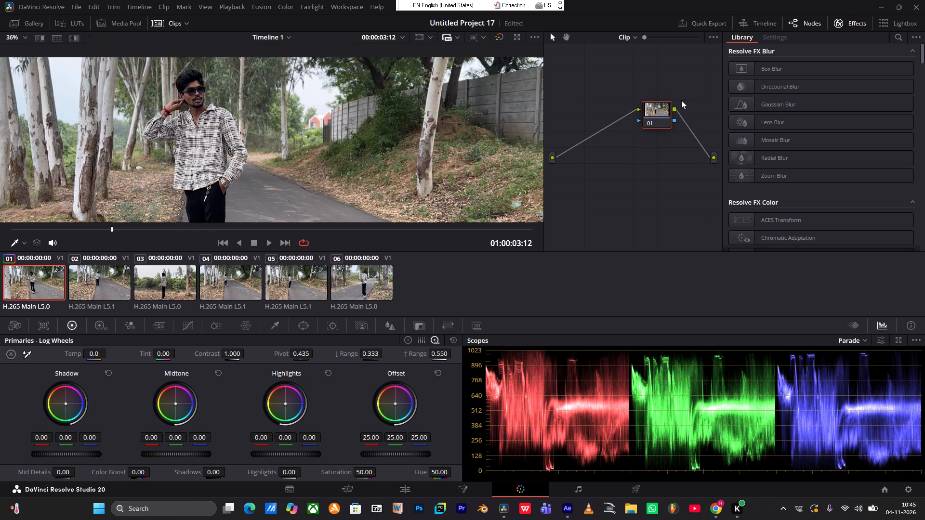
# Move the remaining node closer to the graph's input and add a serial node 02 after it.
pyautogui.moveTo(655, 115); pyautogui.dragTo(598, 122)
pyautogui.hotkey('alt', 's')
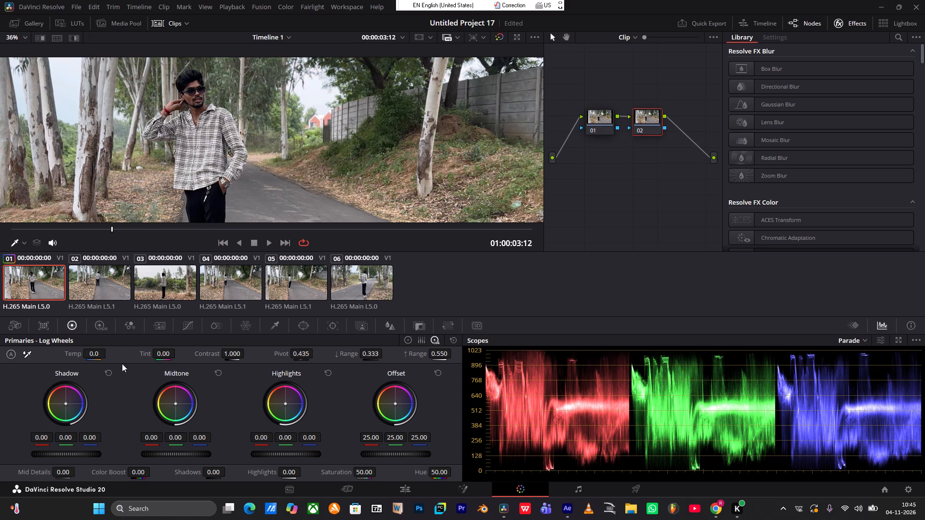
# Add a control point in the shadows of node 02's custom curve and raise it above the diagonal.
pyautogui.click(190, 323)
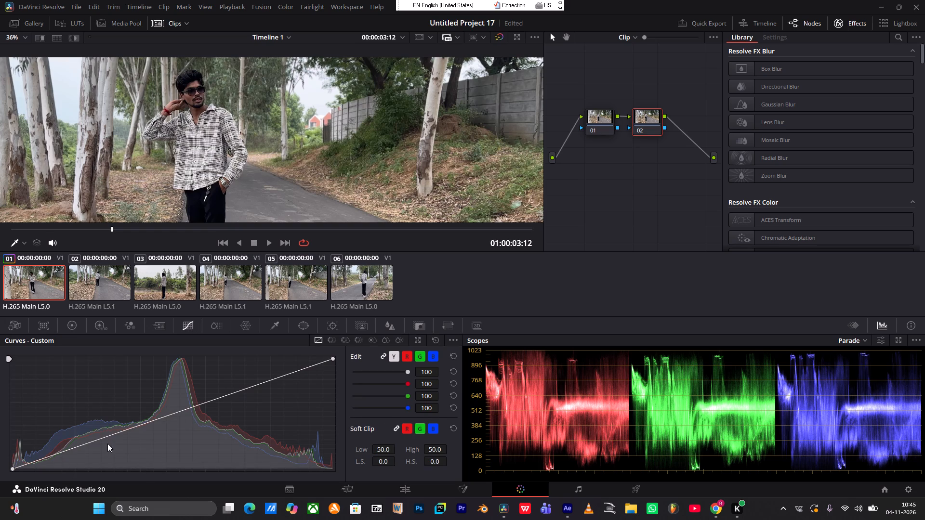
pyautogui.moveTo(91, 443); pyautogui.dragTo(78, 433)
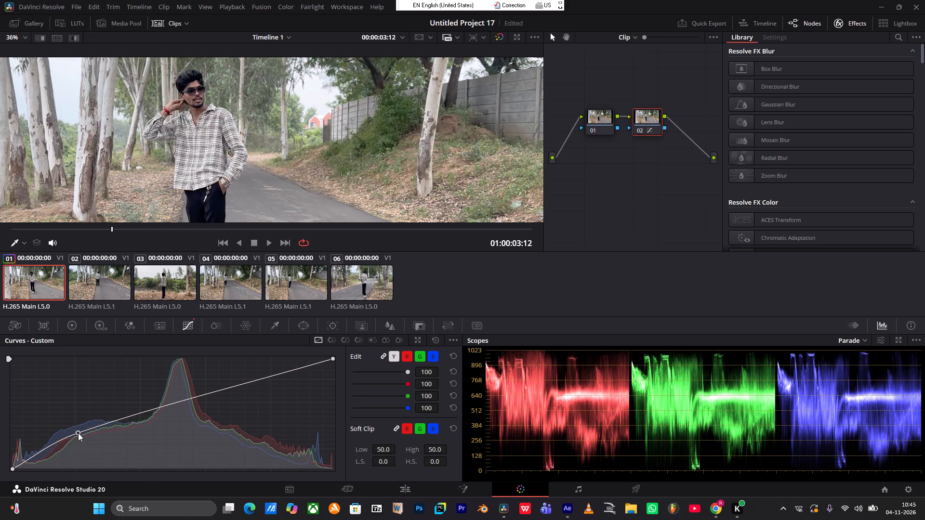
pyautogui.moveTo(78, 433); pyautogui.dragTo(91, 427)
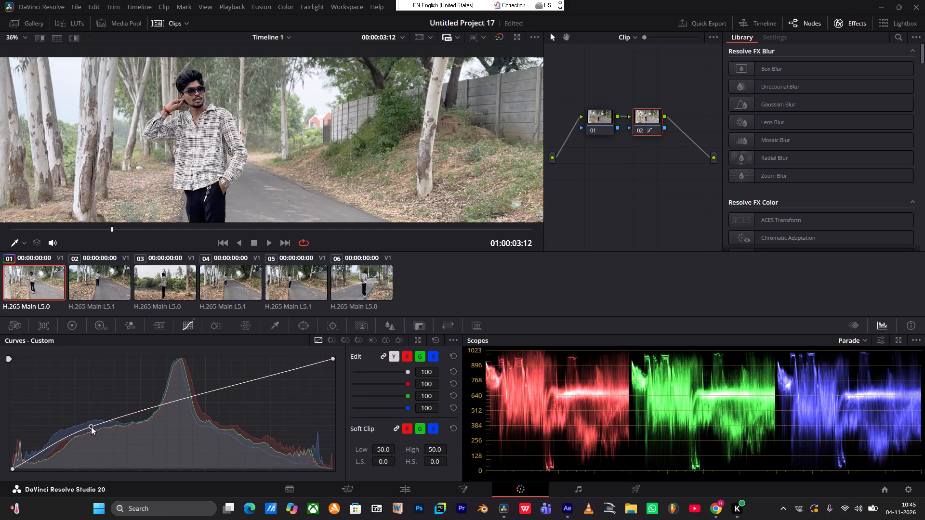
pyautogui.moveTo(91, 427); pyautogui.dragTo(69, 436)
pyautogui.click(69, 436)
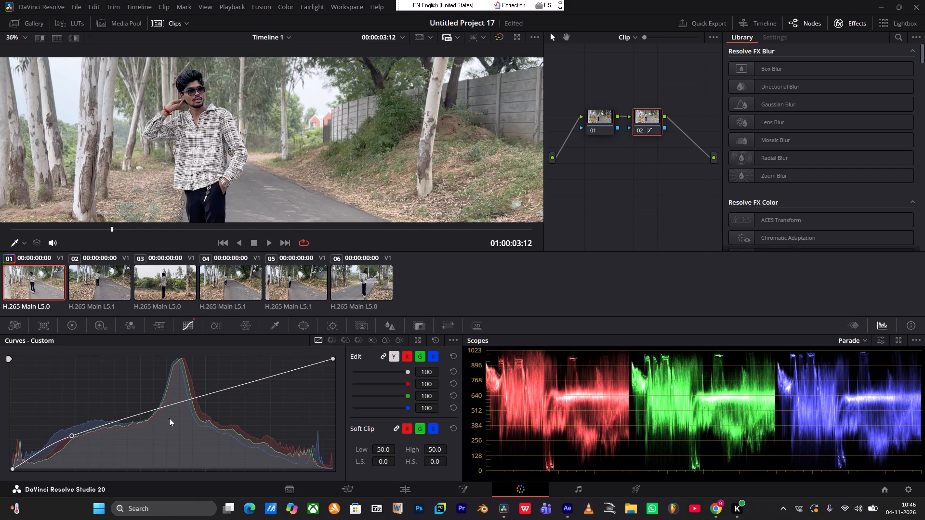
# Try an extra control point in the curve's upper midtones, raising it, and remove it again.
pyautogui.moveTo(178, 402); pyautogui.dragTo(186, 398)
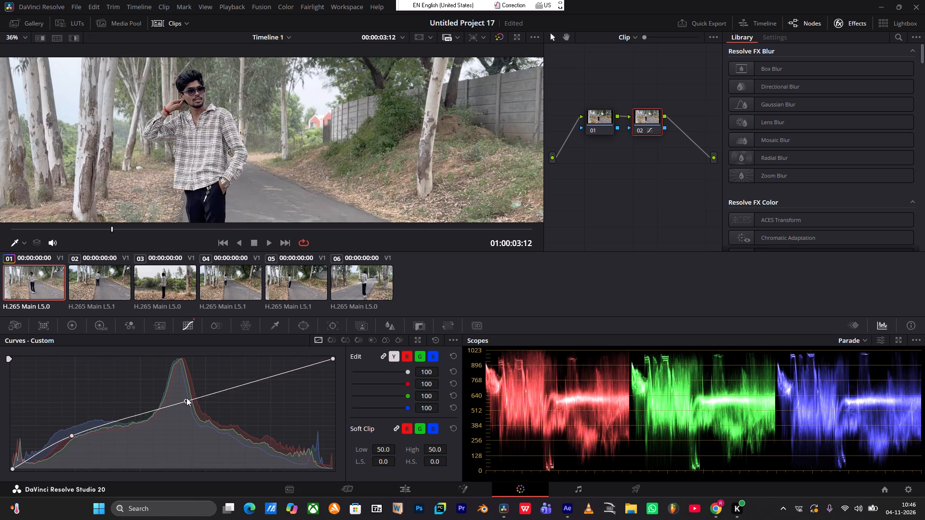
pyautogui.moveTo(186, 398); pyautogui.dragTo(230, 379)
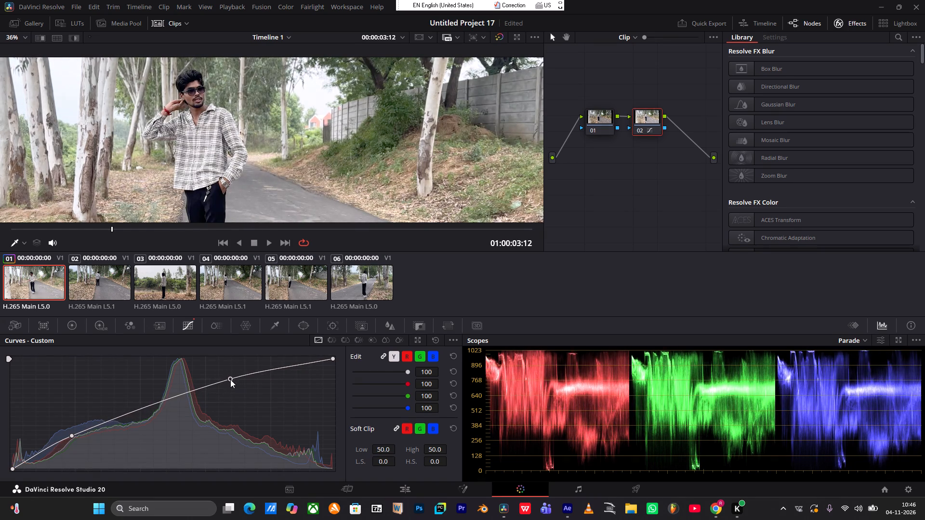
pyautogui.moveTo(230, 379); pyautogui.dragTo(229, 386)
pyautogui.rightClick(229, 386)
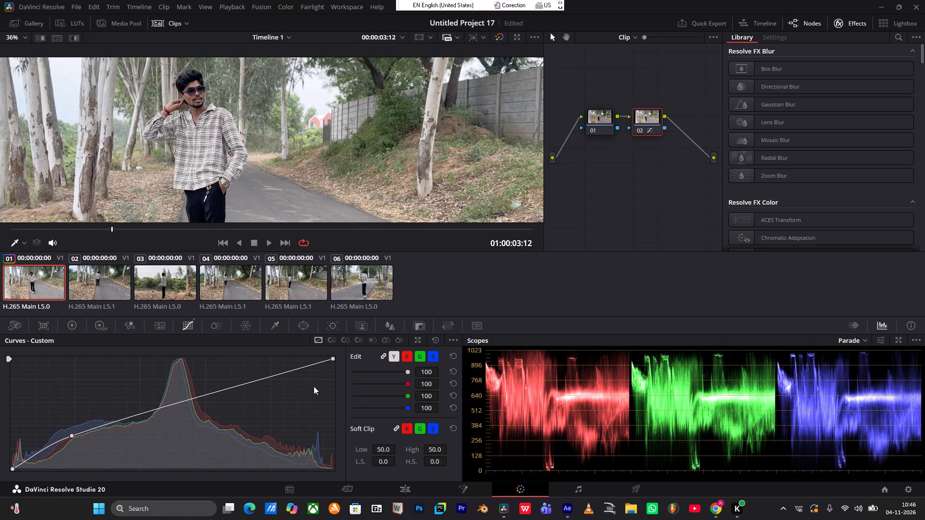
# Shift the white point of node 02's custom curve slightly inward along the top edge to brighten the highlights.
pyautogui.moveTo(333, 358); pyautogui.dragTo(319, 352)
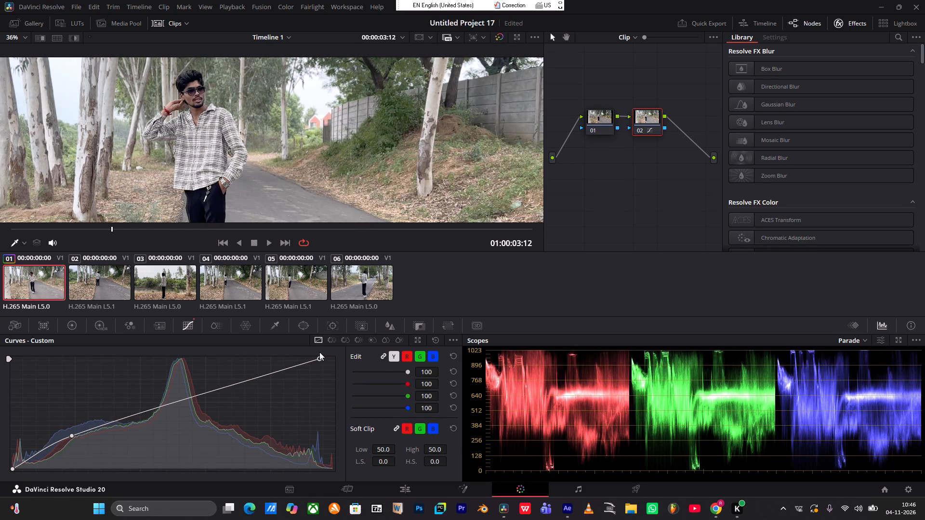
pyautogui.moveTo(319, 352); pyautogui.dragTo(312, 351)
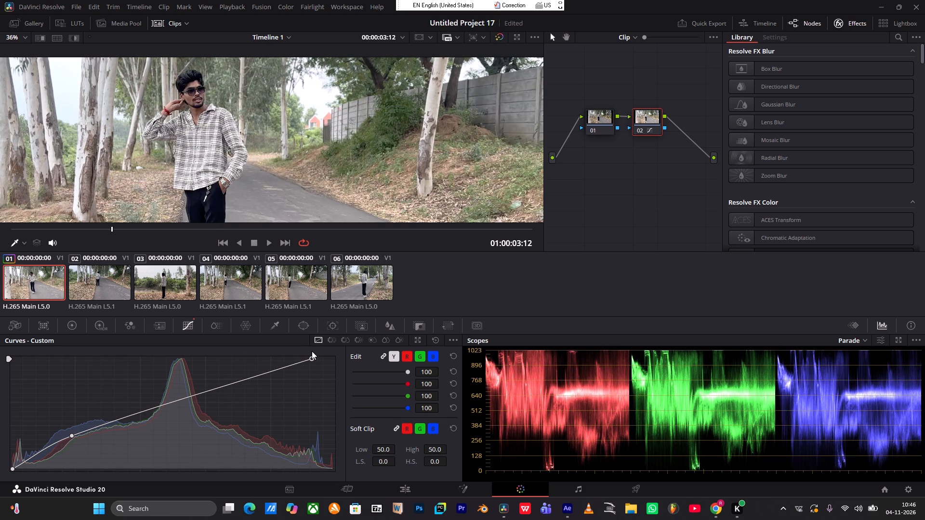
pyautogui.moveTo(312, 351); pyautogui.dragTo(320, 356)
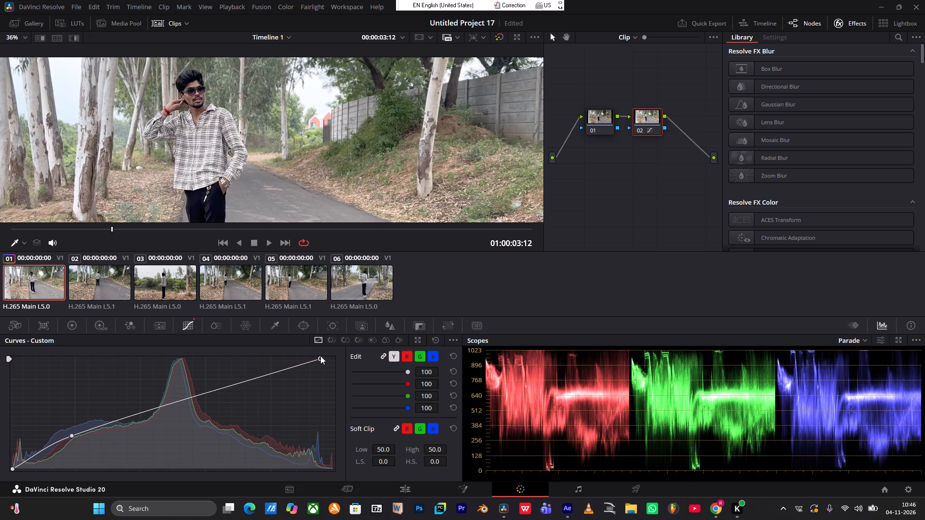
pyautogui.moveTo(320, 356); pyautogui.dragTo(326, 351)
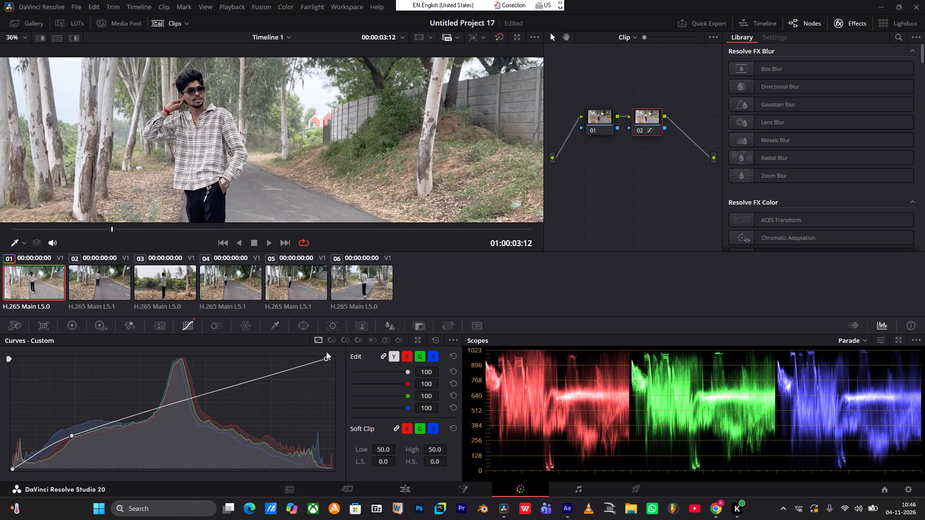
# Lower the shadow control point of node 02's custom curve slightly and raise its black point to lift the blacks.
pyautogui.click(72, 439)
pyautogui.moveTo(70, 435); pyautogui.dragTo(76, 440)
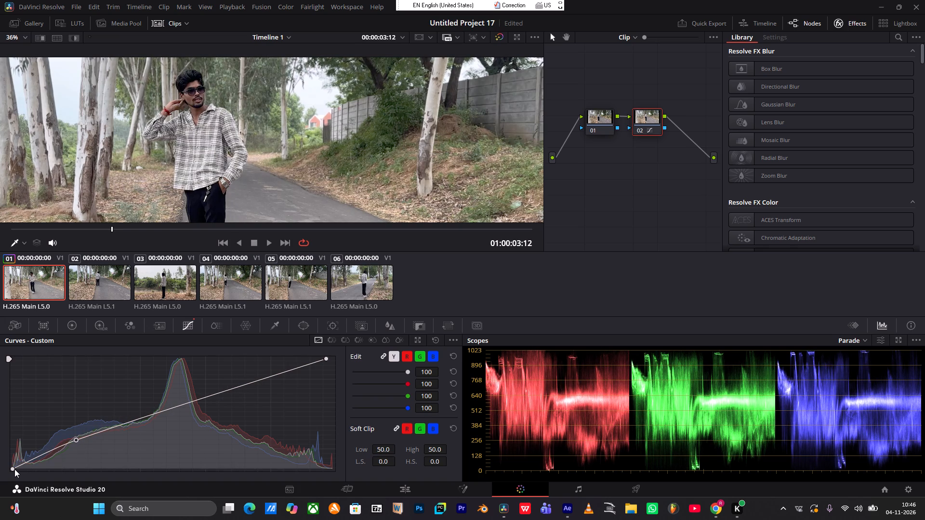
pyautogui.moveTo(13, 469); pyautogui.dragTo(12, 469)
pyautogui.moveTo(12, 469); pyautogui.dragTo(9, 469)
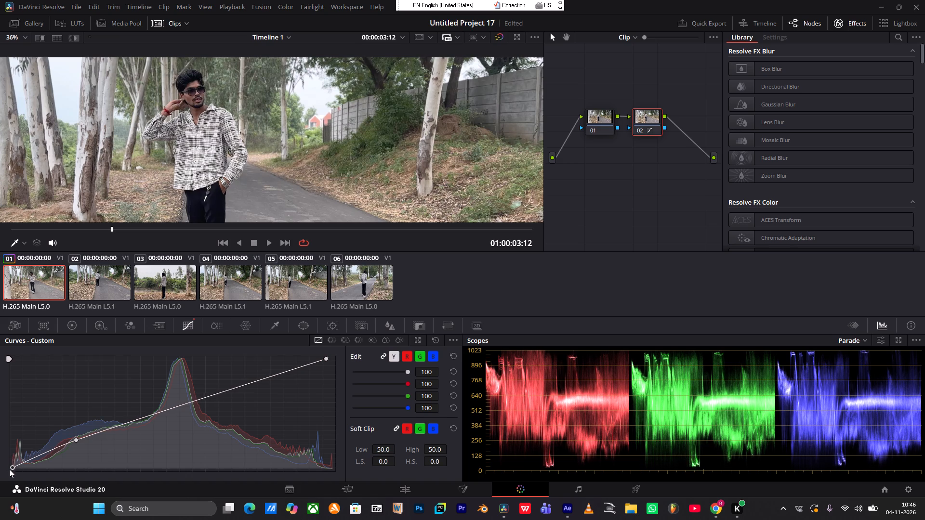
pyautogui.moveTo(9, 469); pyautogui.dragTo(6, 463)
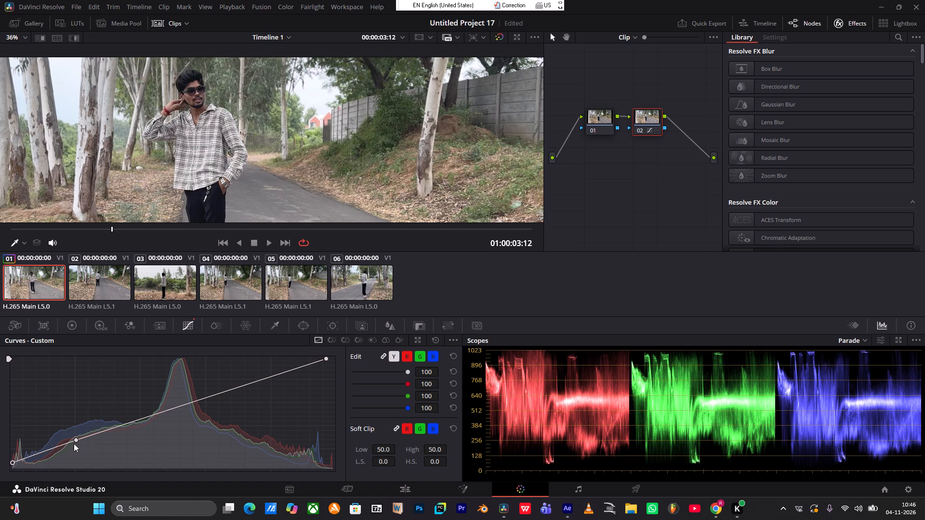
# Move the shadow control point of node 02's custom curve into the lower midtones and raise it above the diagonal.
pyautogui.moveTo(76, 440); pyautogui.dragTo(70, 448)
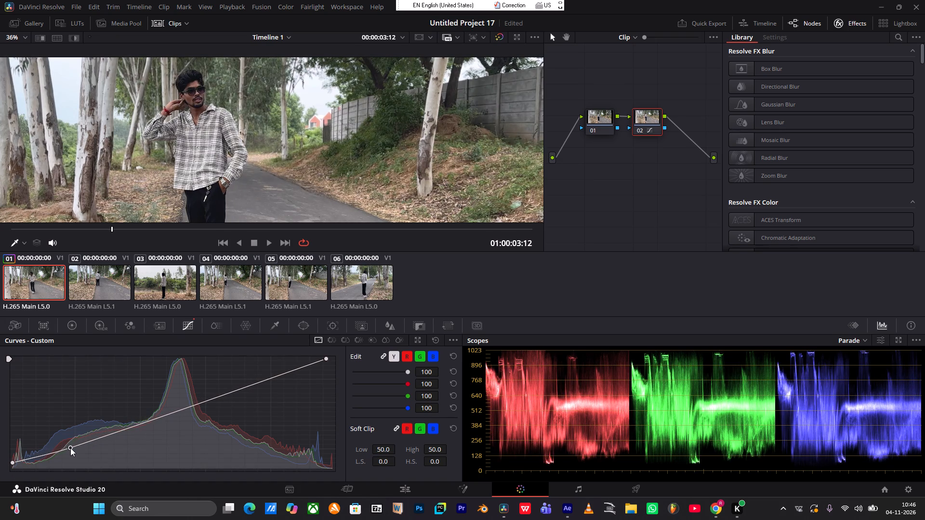
pyautogui.moveTo(70, 448); pyautogui.dragTo(103, 434)
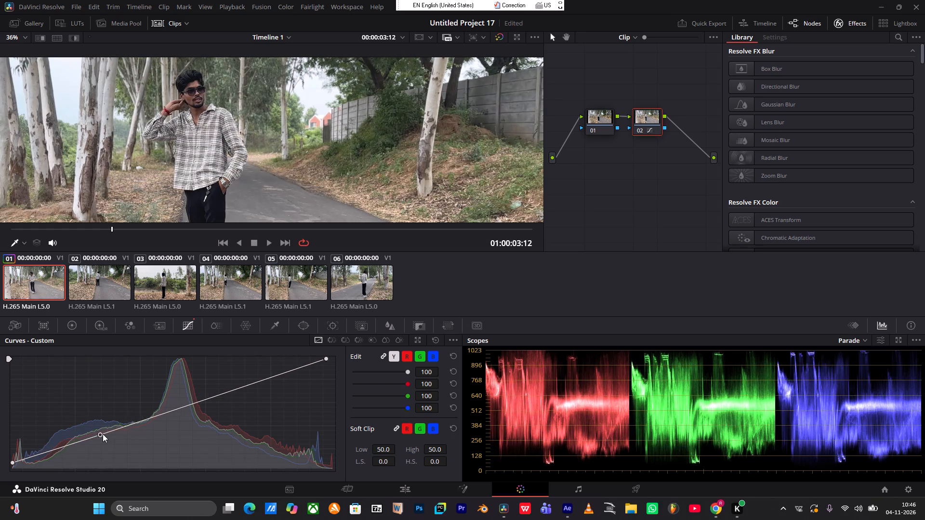
pyautogui.moveTo(103, 434); pyautogui.dragTo(110, 421)
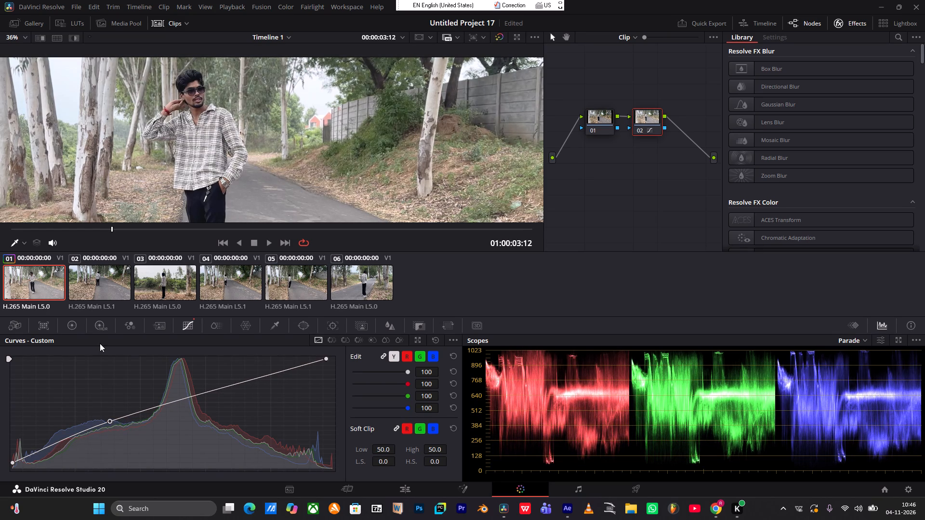
# White balance node 02 by sampling a white area of the man's checked shirt with the white balance picker.
pyautogui.click(73, 328)
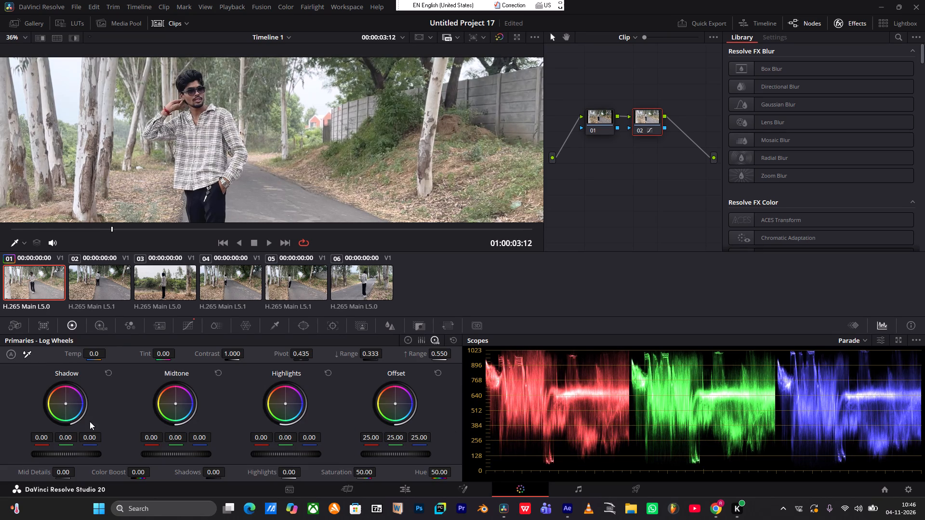
pyautogui.click(28, 351)
pyautogui.scroll(8, 155, 175)
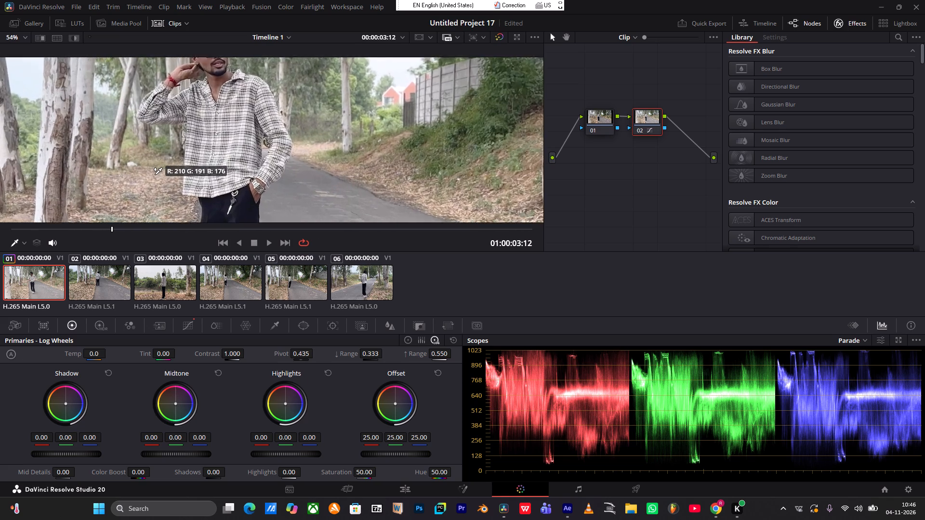
pyautogui.scroll(8, 155, 175)
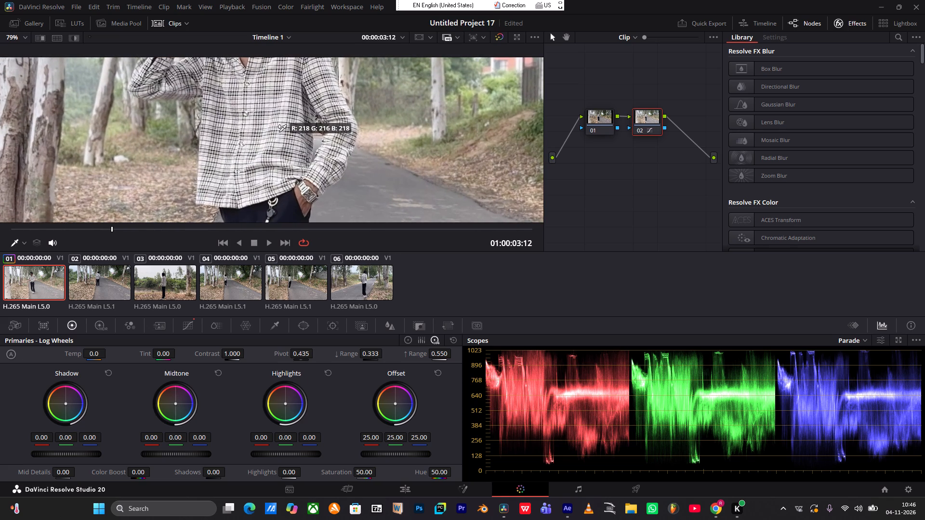
pyautogui.click(278, 141)
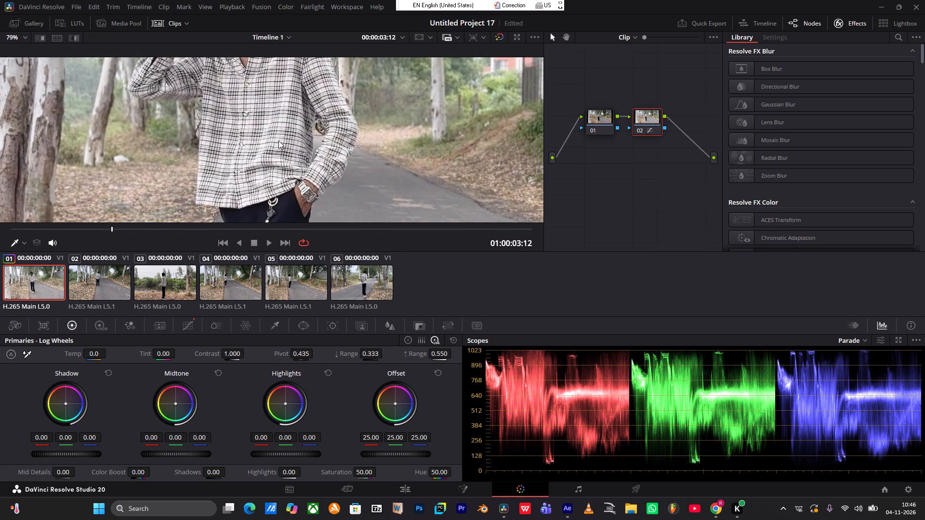
pyautogui.scroll(-7, 278, 141)
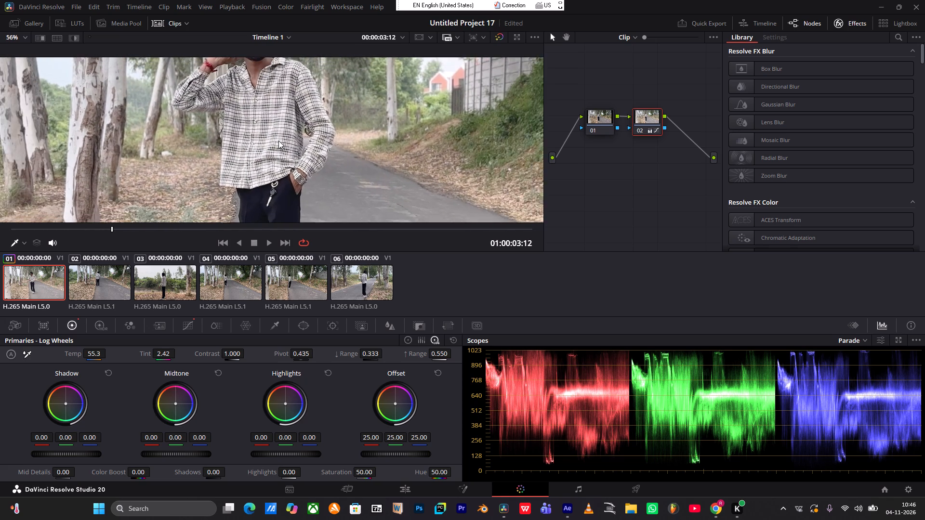
pyautogui.scroll(-14, 278, 141)
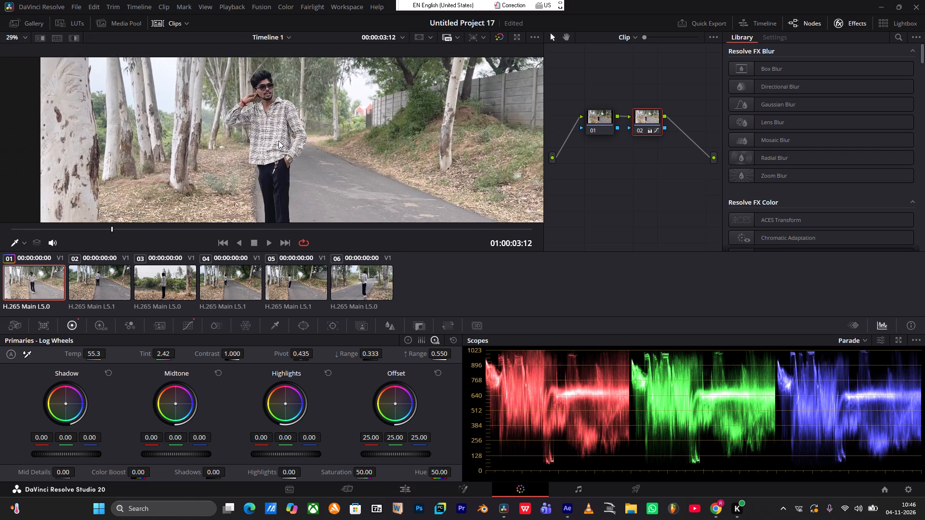
# Add a new serial node after node 02 in the first clip's node graph and make it the active node.
pyautogui.scroll(-6, 278, 141)
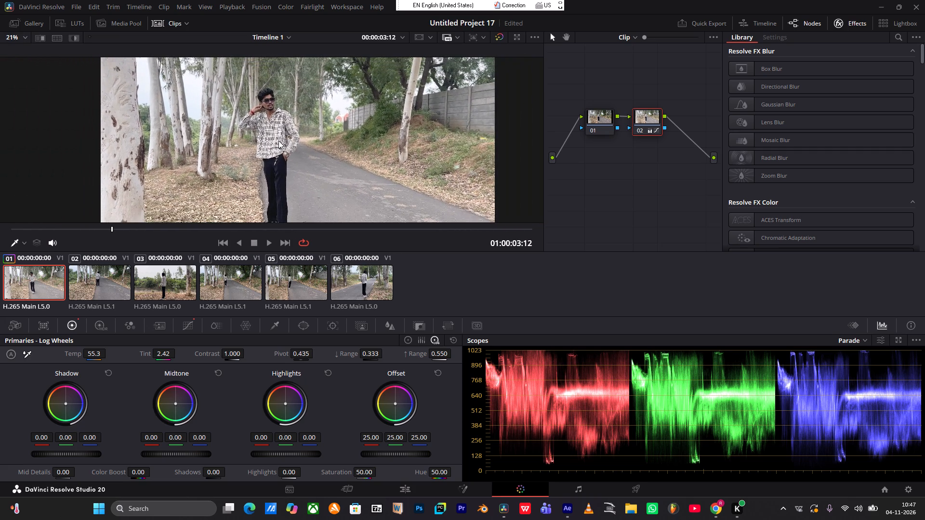
pyautogui.scroll(-1, 278, 141)
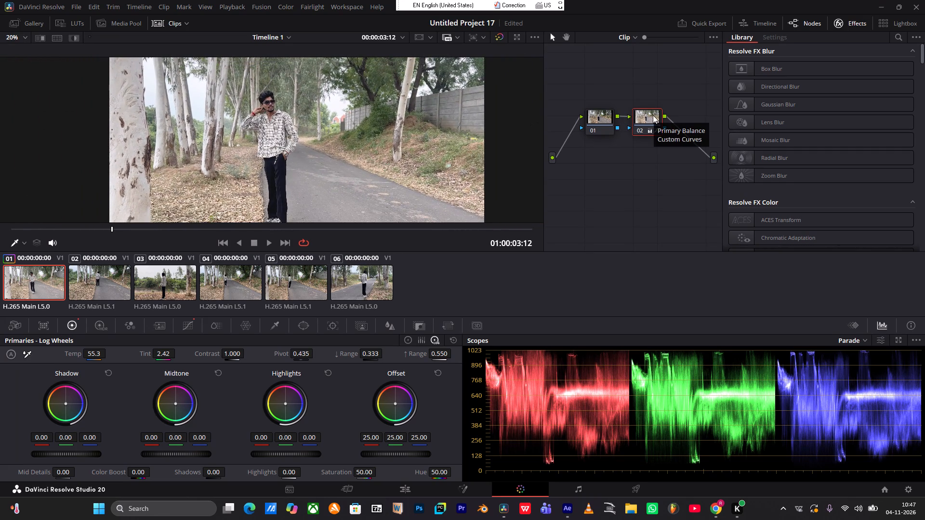
pyautogui.click(653, 115)
pyautogui.hotkey('alt', 's')
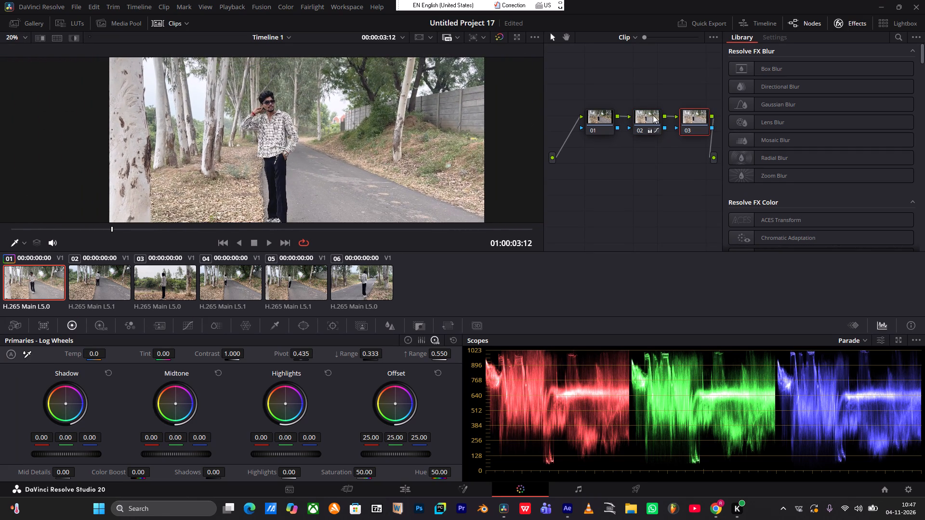
pyautogui.click(648, 123)
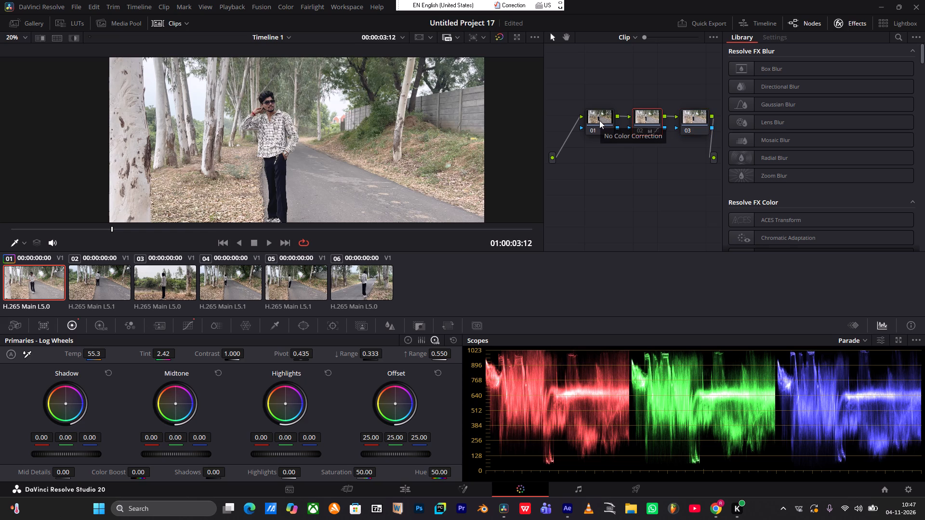
pyautogui.click(689, 119)
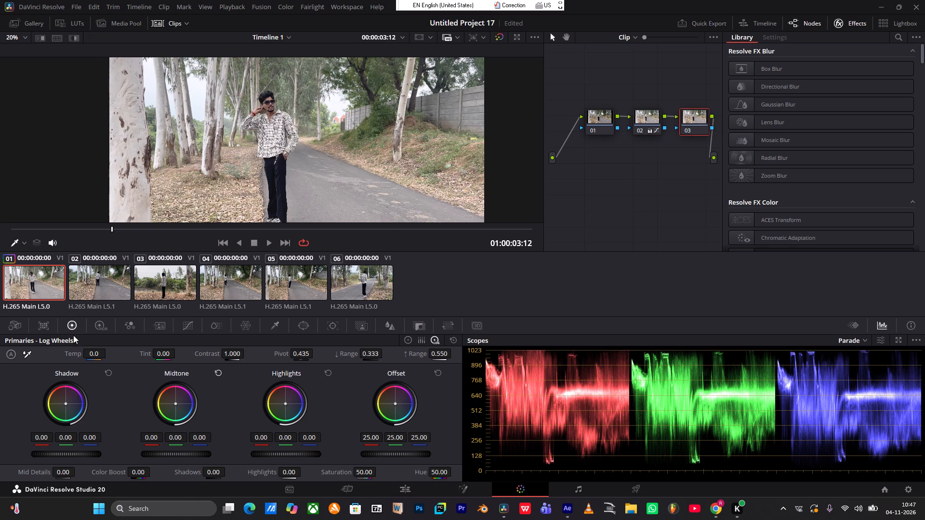
# Open the LUT library and preview ACES, Arri and Blackmagic Design LUTs on the clip, including Blackmagic 4K Film to Extended Video v4 and Rec709 v3.
pyautogui.click(64, 22)
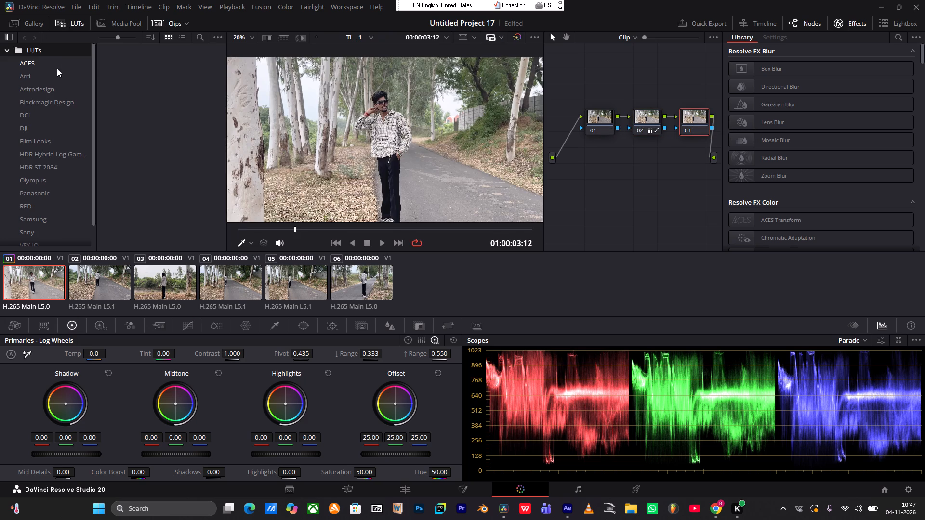
pyautogui.click(37, 66)
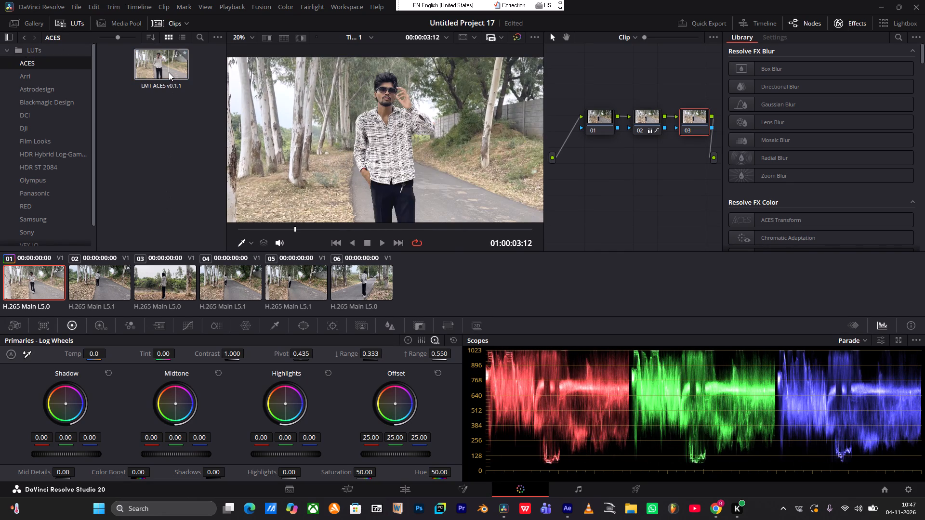
pyautogui.click(22, 76)
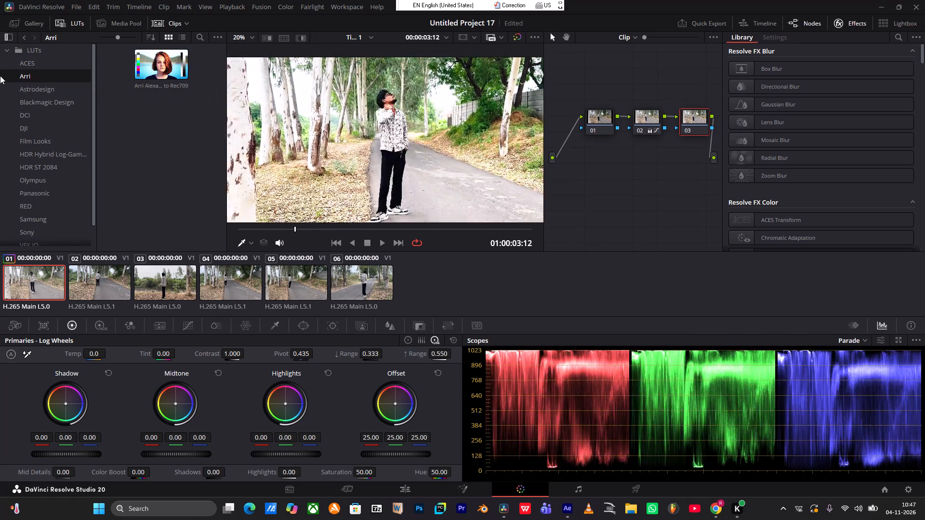
pyautogui.click(25, 93)
pyautogui.click(54, 103)
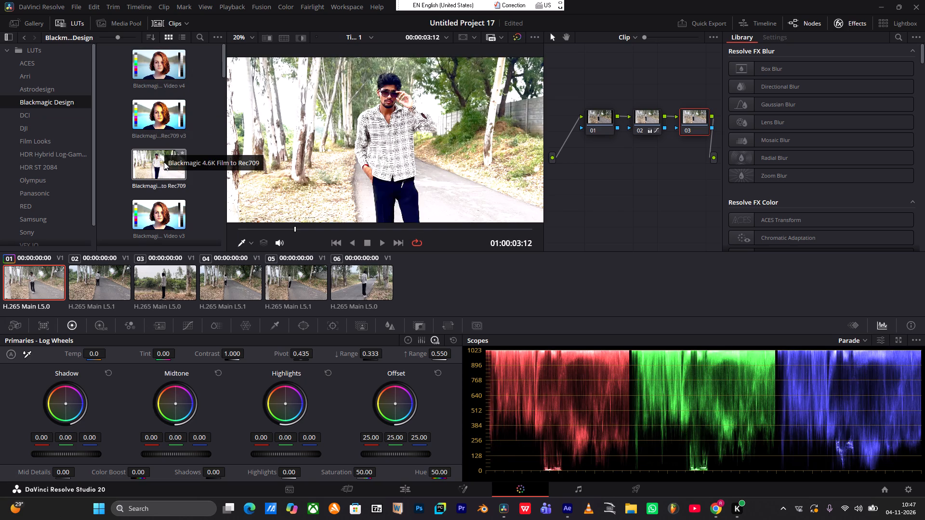
pyautogui.click(164, 162)
pyautogui.scroll(-2, 164, 162)
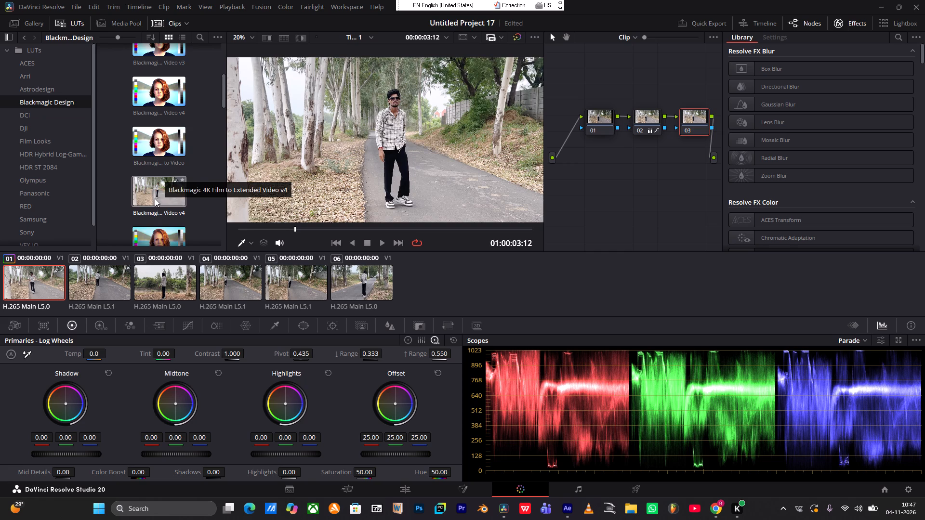
pyautogui.click(155, 198)
pyautogui.press('space')
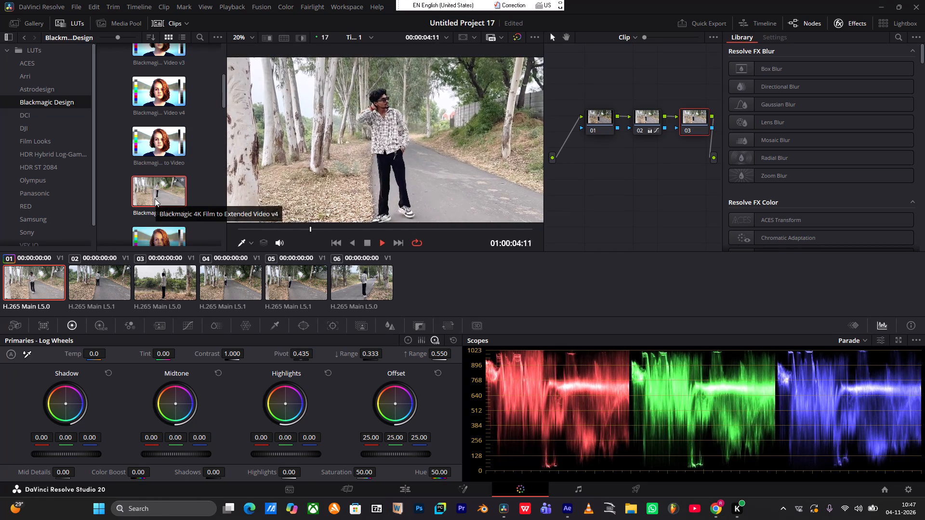
pyautogui.press('space')
pyautogui.scroll(-2, 155, 224)
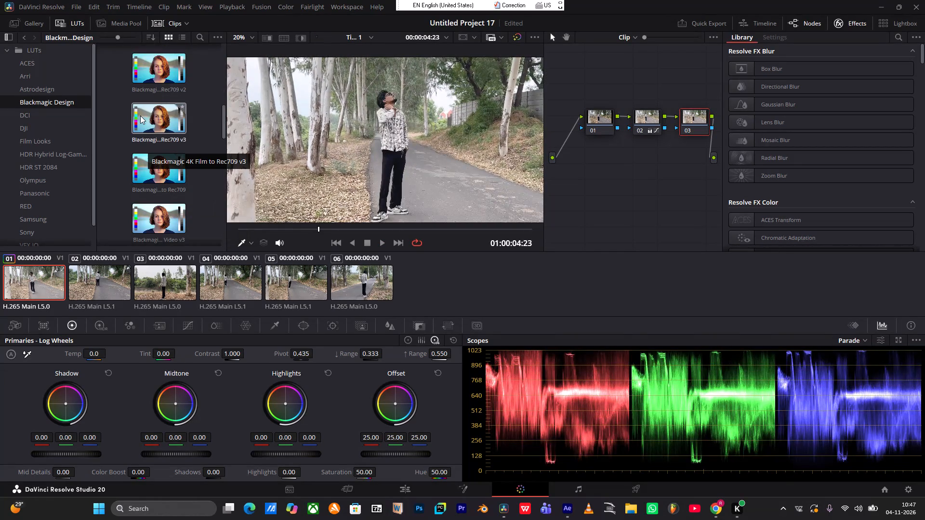
pyautogui.click(149, 116)
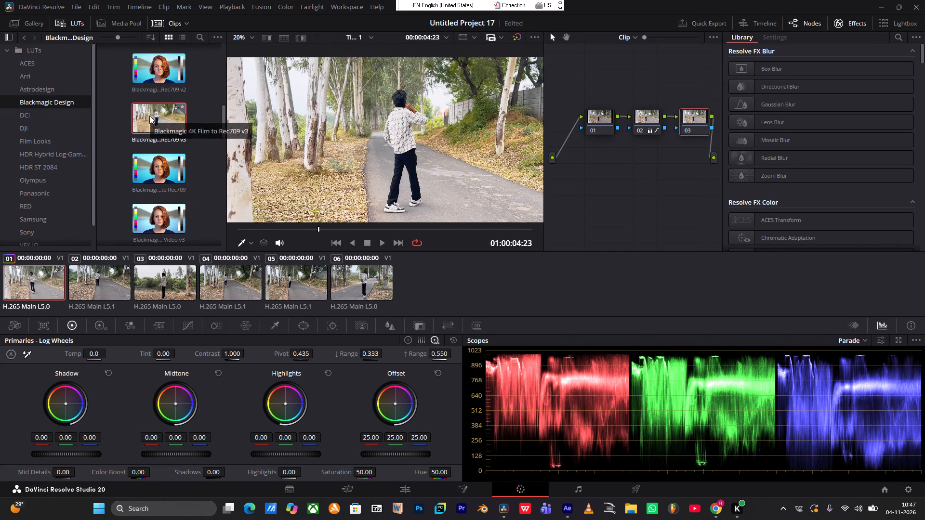
pyautogui.press('space')
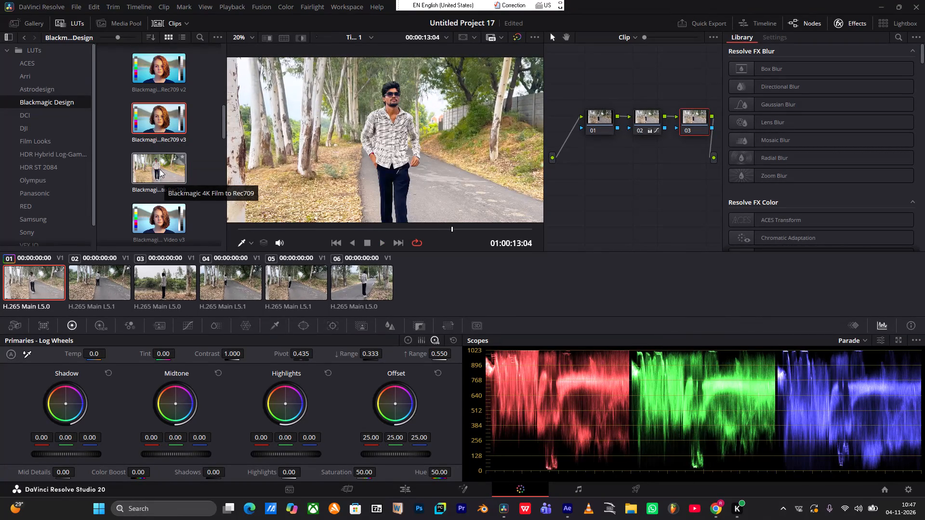
# Preview the remaining Blackmagic Design LUTs on the clip, including Blackmagic Film to Extended Video v4 and Gen 5 Film to Extended Video.
pyautogui.scroll(-1, 159, 169)
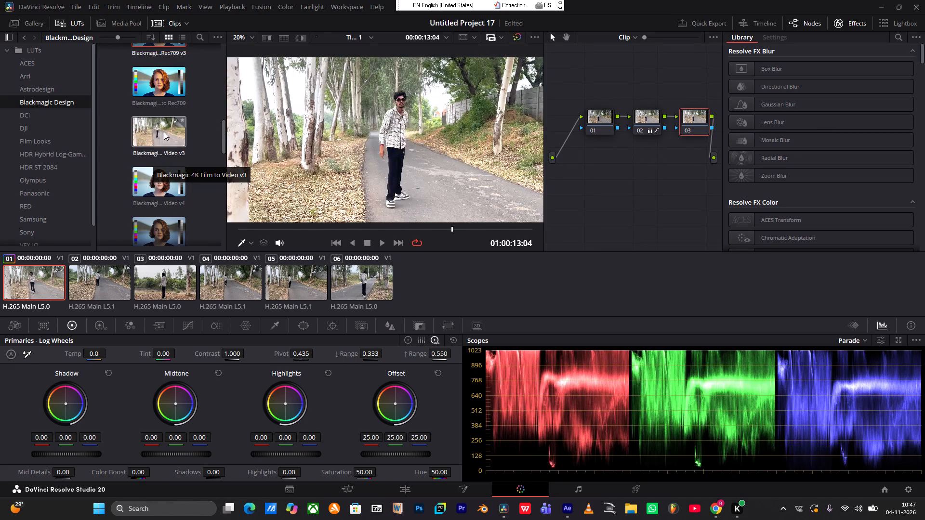
pyautogui.scroll(-2, 167, 131)
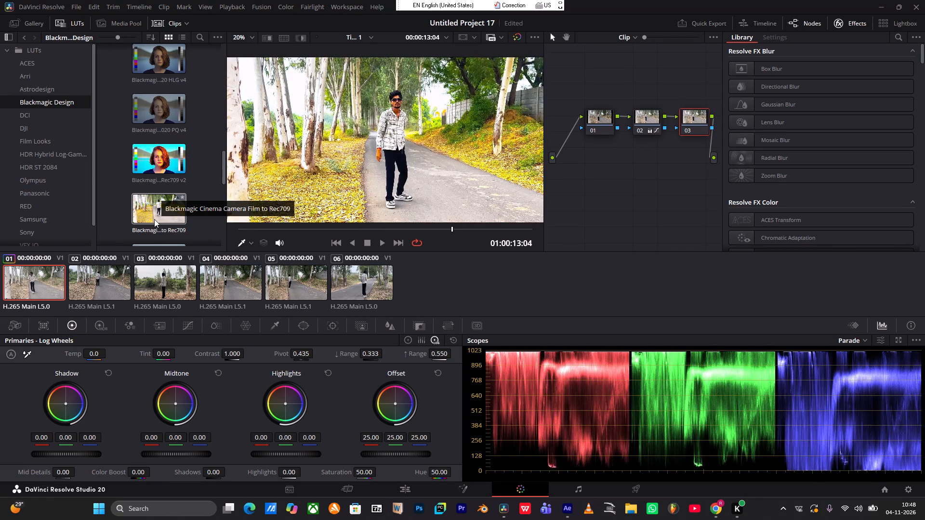
pyautogui.scroll(-1, 154, 219)
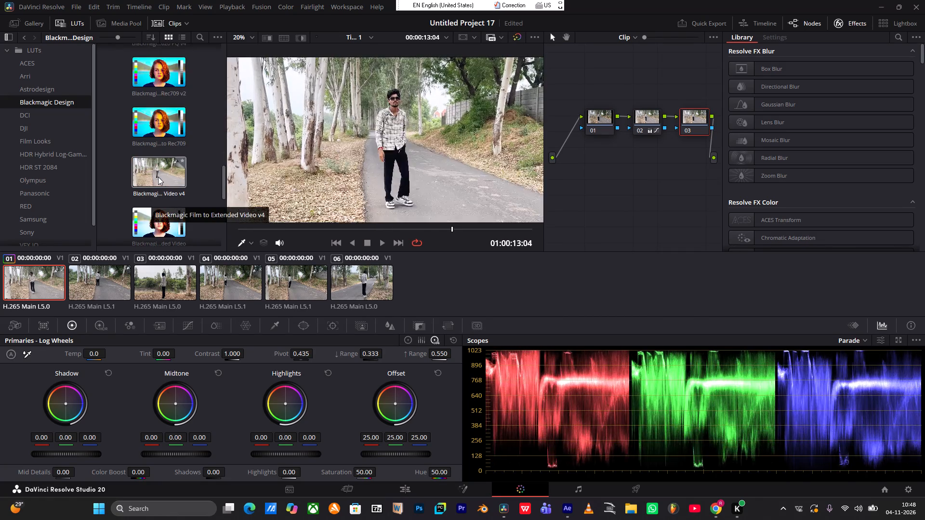
pyautogui.click(149, 172)
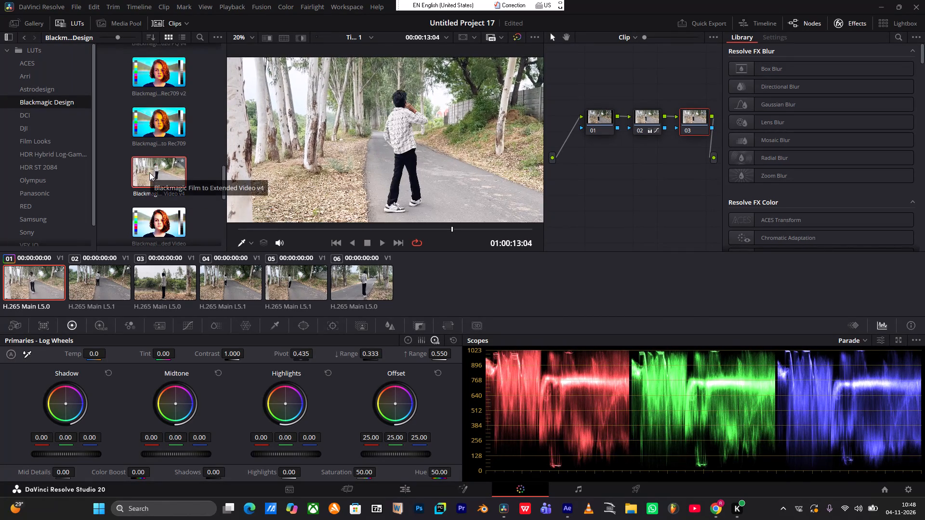
pyautogui.press('space')
pyautogui.press('space')
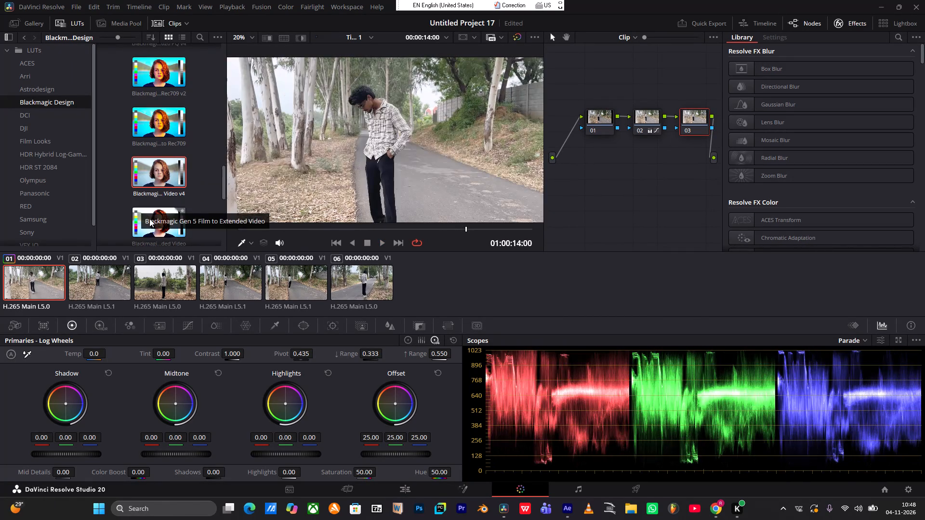
pyautogui.click(161, 219)
pyautogui.press('space')
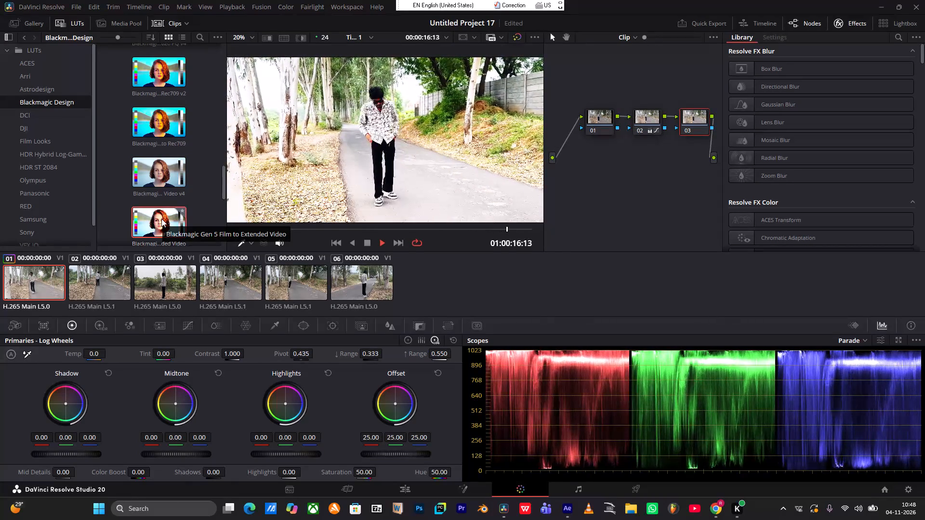
pyautogui.scroll(-2, 172, 219)
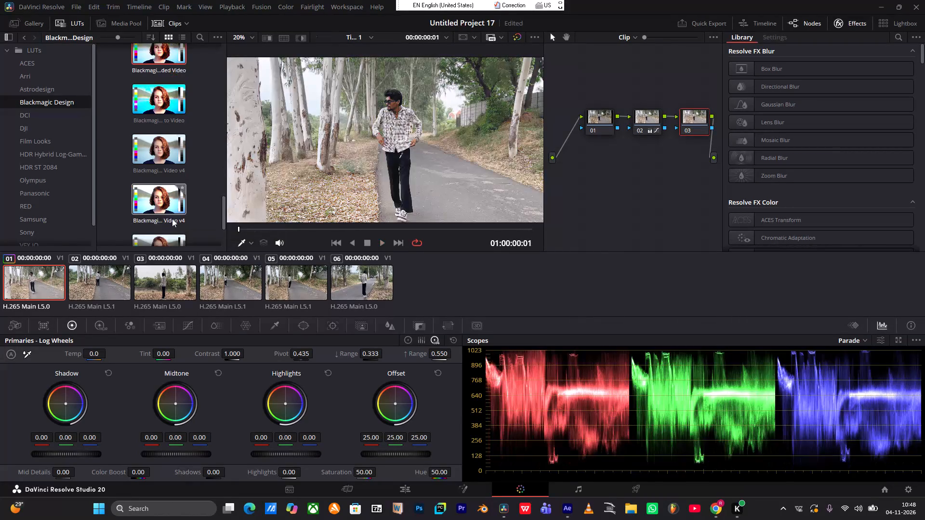
pyautogui.scroll(-5, 172, 219)
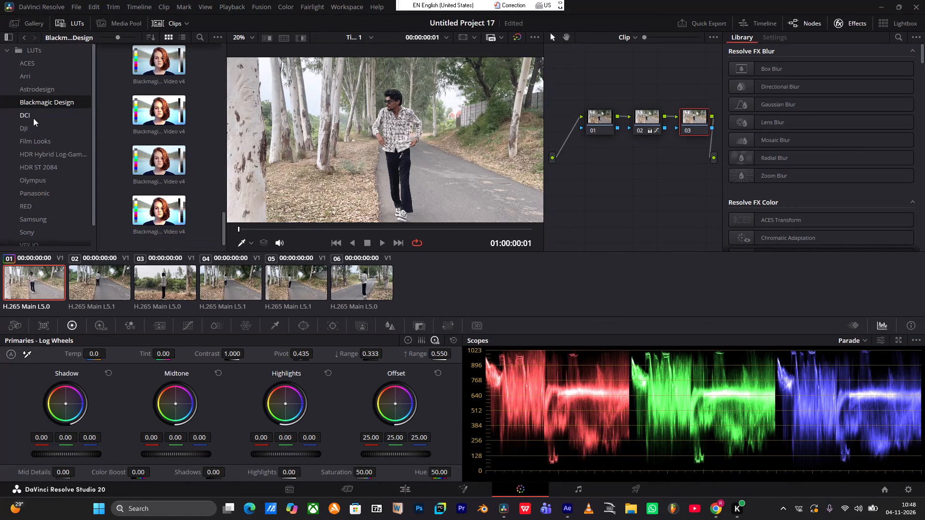
# Preview the DJI and Film Looks LUTs on the clip, including DJI_X7_DLOG2Rec709, Rec709 Fujifilm 3513DI D55 and Rec709 Kodak 2383 D65.
pyautogui.click(33, 118)
pyautogui.click(35, 126)
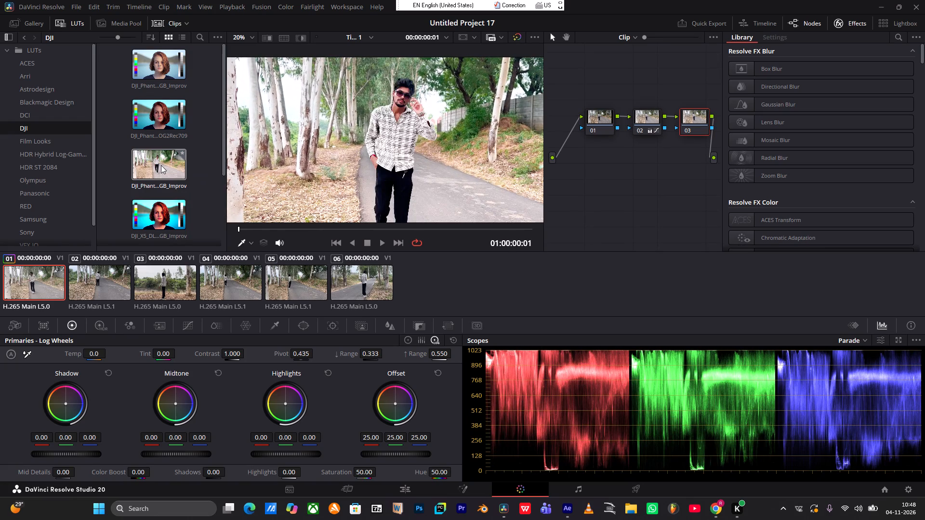
pyautogui.scroll(-1, 159, 168)
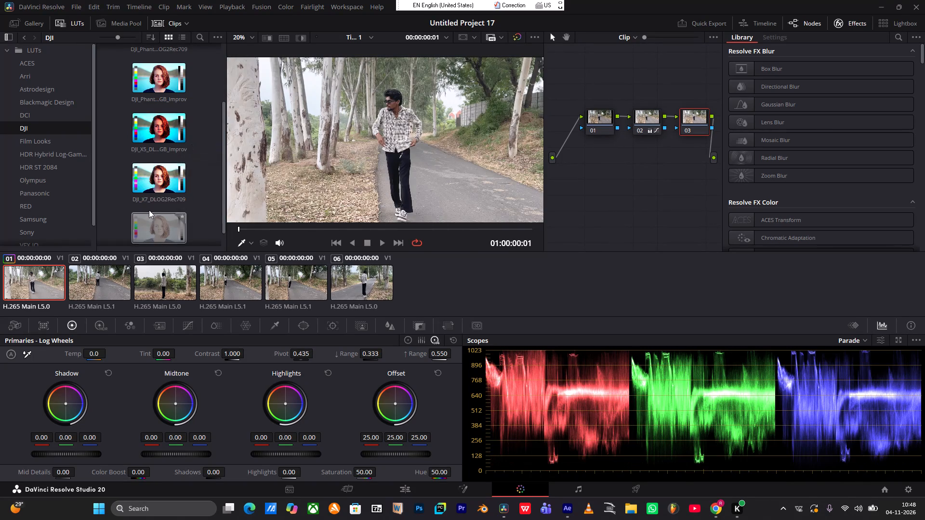
pyautogui.scroll(-1, 166, 174)
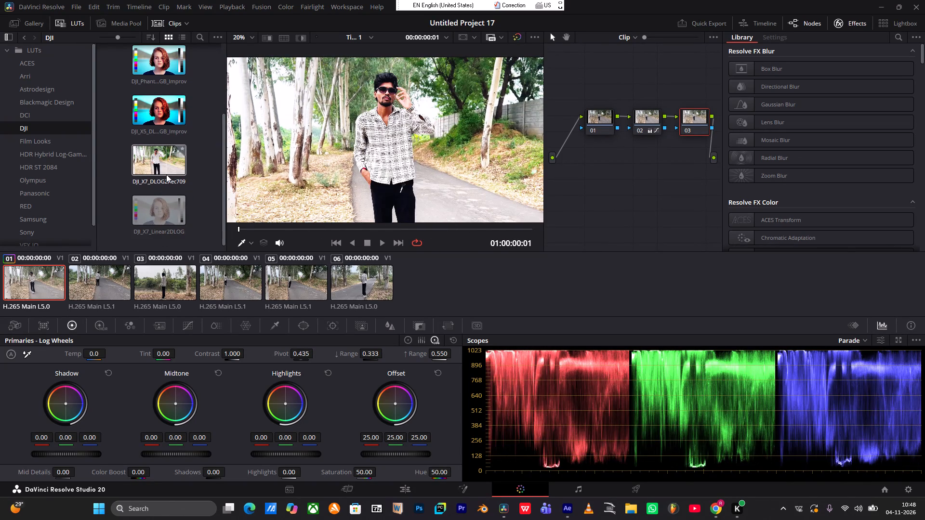
pyautogui.scroll(-2, 166, 174)
pyautogui.click(27, 142)
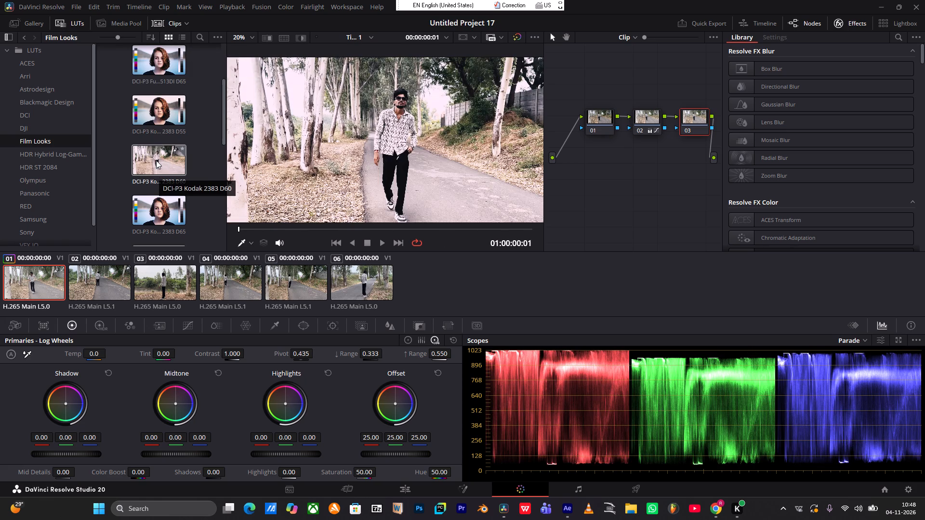
pyautogui.scroll(-1, 156, 160)
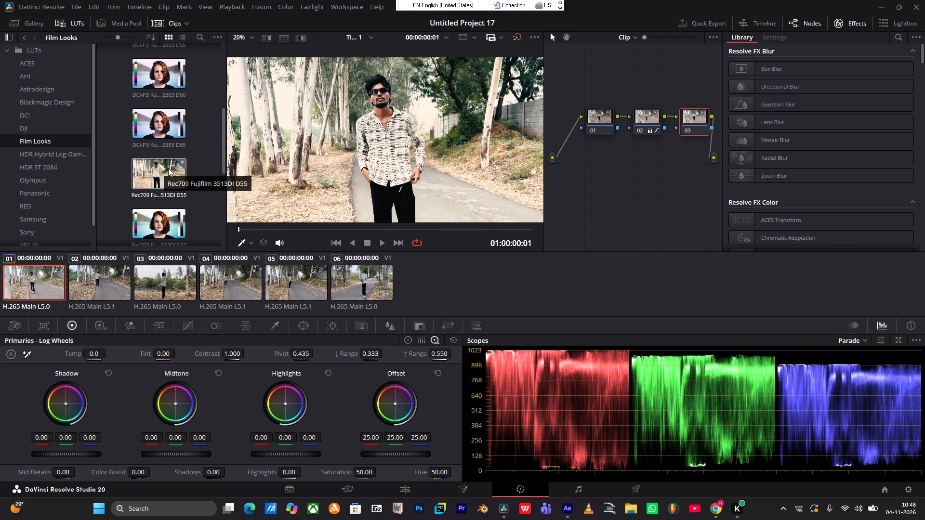
pyautogui.scroll(-3, 168, 168)
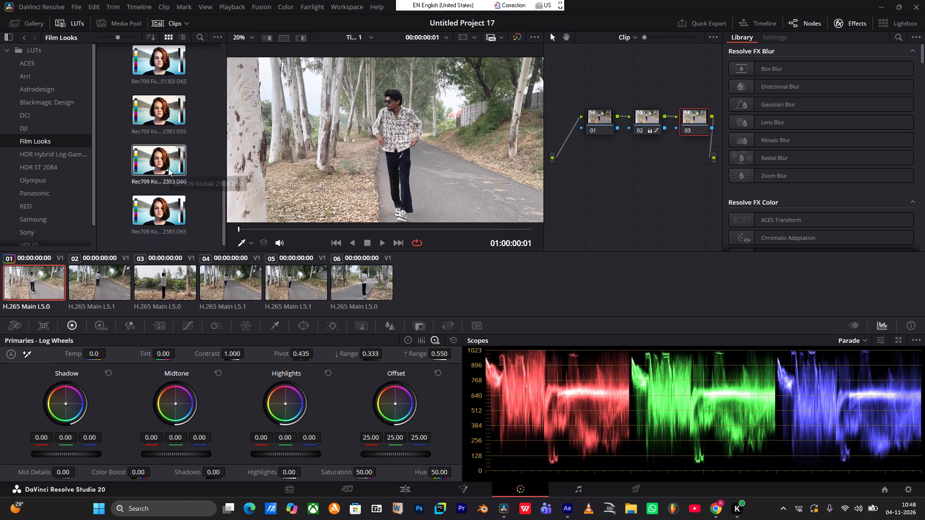
pyautogui.scroll(-5, 168, 168)
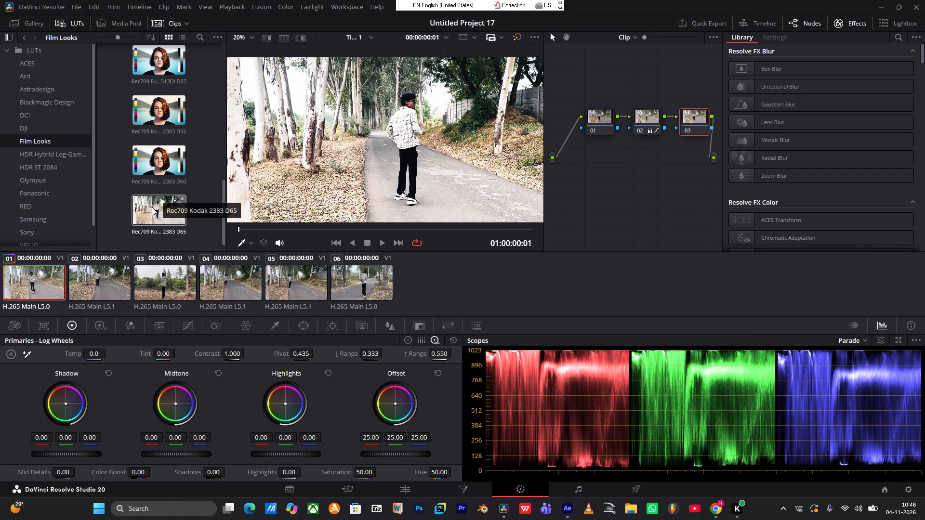
# Browse the HDR, Olympus, Panasonic, RED and Samsung LUT folders, previewing Panasonic V-Log to V-709 and Samsung Log to Rec709 on the clip.
pyautogui.click(44, 152)
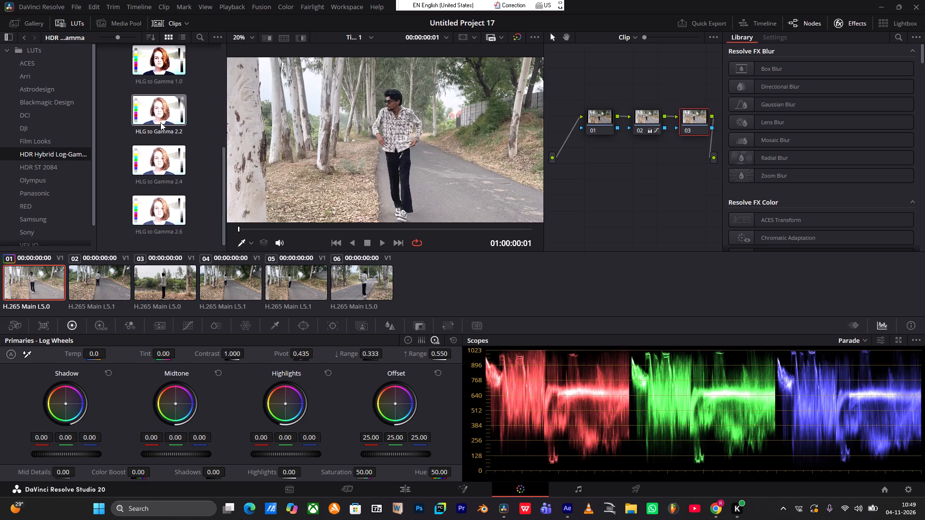
pyautogui.click(38, 164)
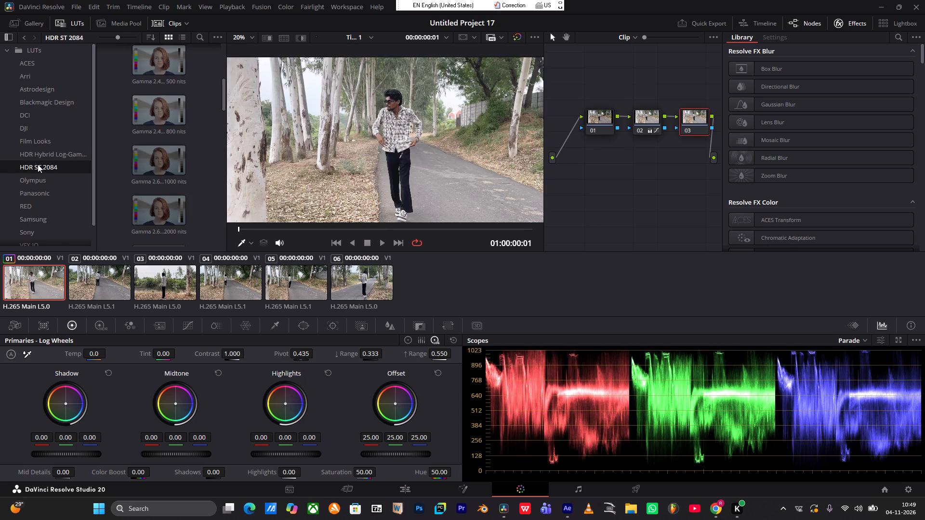
pyautogui.click(38, 182)
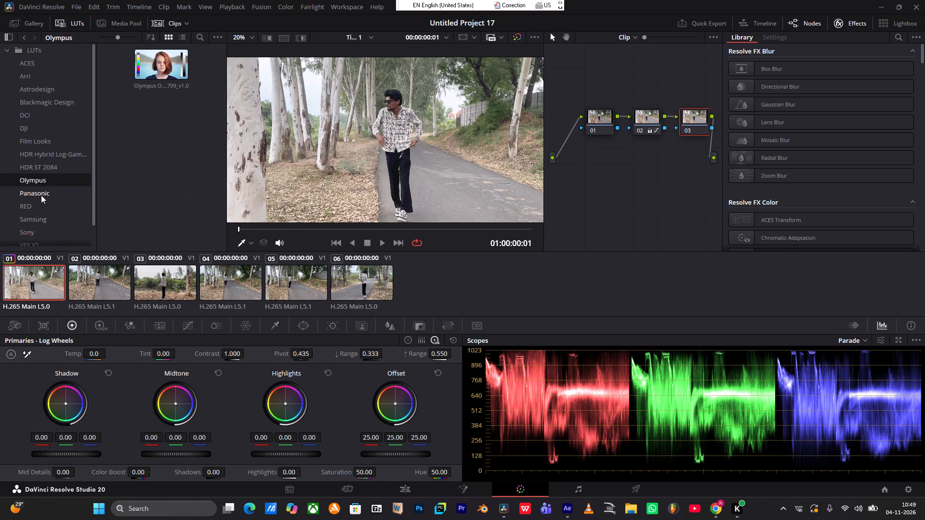
pyautogui.click(41, 195)
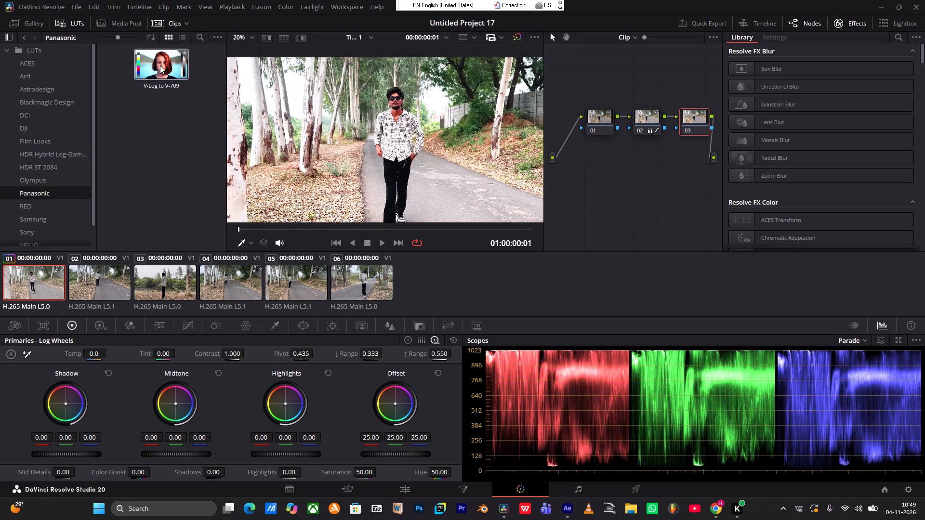
pyautogui.click(32, 210)
pyautogui.click(33, 221)
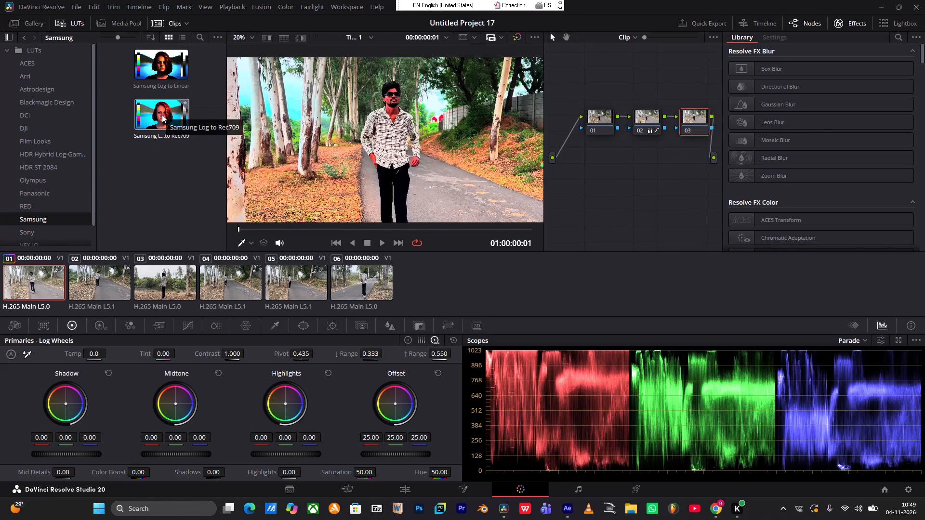
pyautogui.click(162, 115)
pyautogui.press('space')
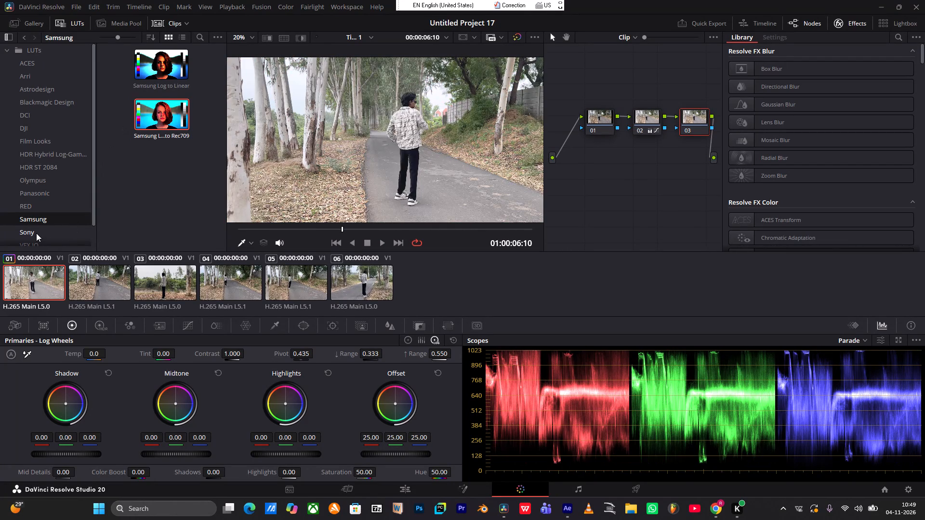
# Preview the Sony LUTs on the clip, including SLog3SGamut3.CineToCine+709, CineToLC-709TypeA and CineToSLog2-709.
pyautogui.click(36, 233)
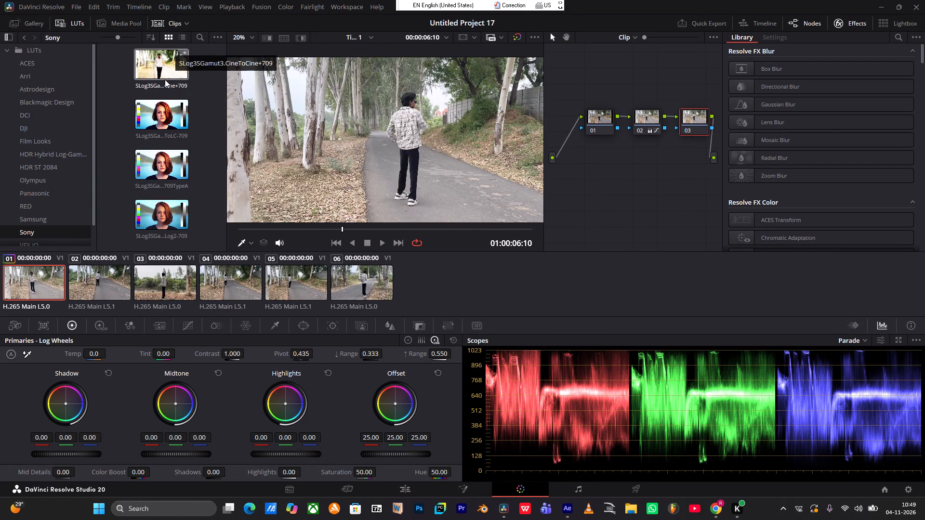
pyautogui.click(165, 65)
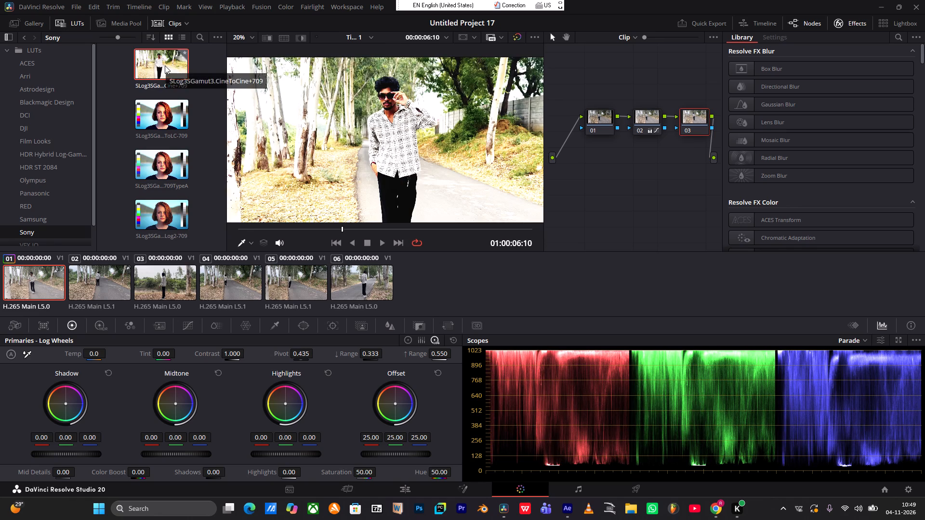
pyautogui.click(161, 122)
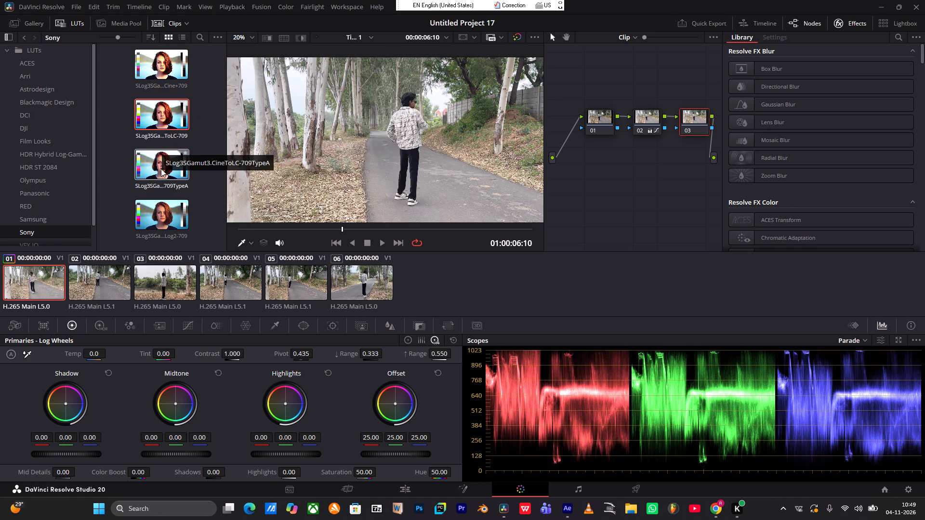
pyautogui.click(161, 169)
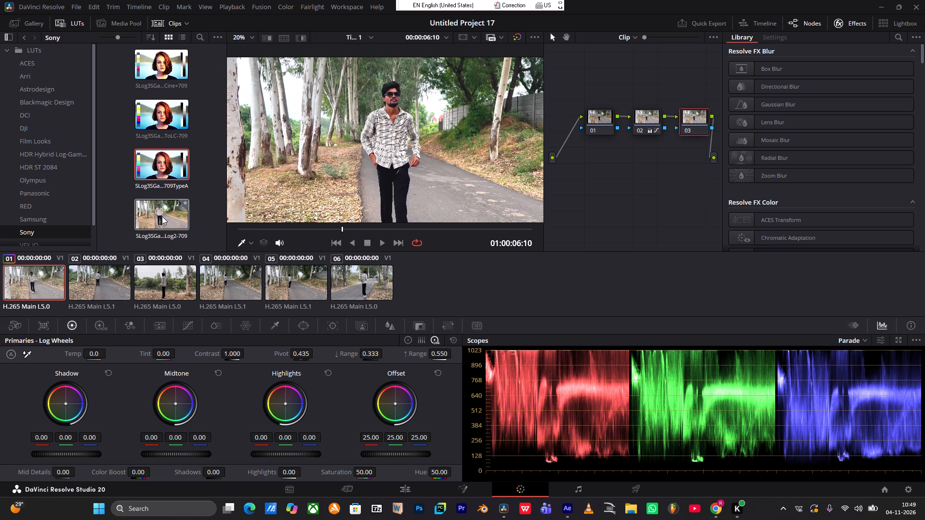
pyautogui.scroll(-4, 162, 216)
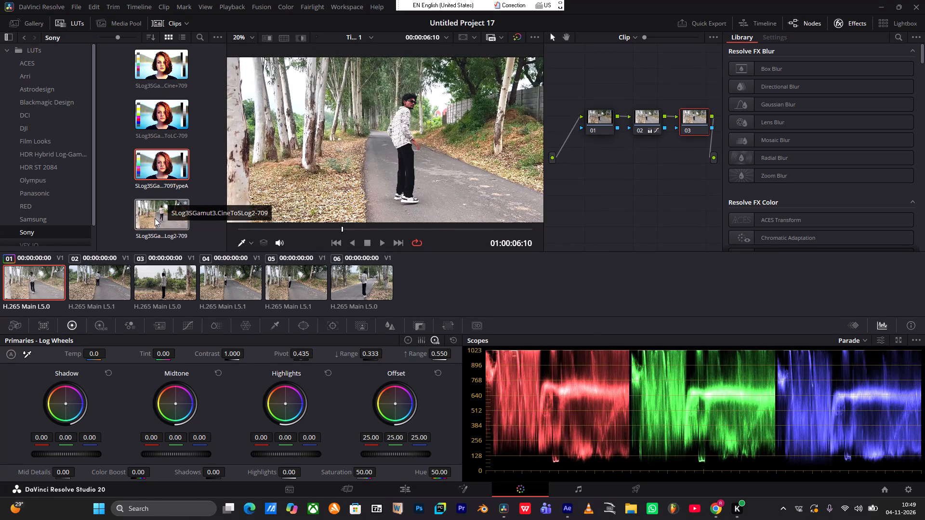
# Apply the Sony SLog3SGamut3.CineToSLog2-709 LUT to node 03 of the first clip.
pyautogui.moveTo(162, 216); pyautogui.dragTo(610, 142)
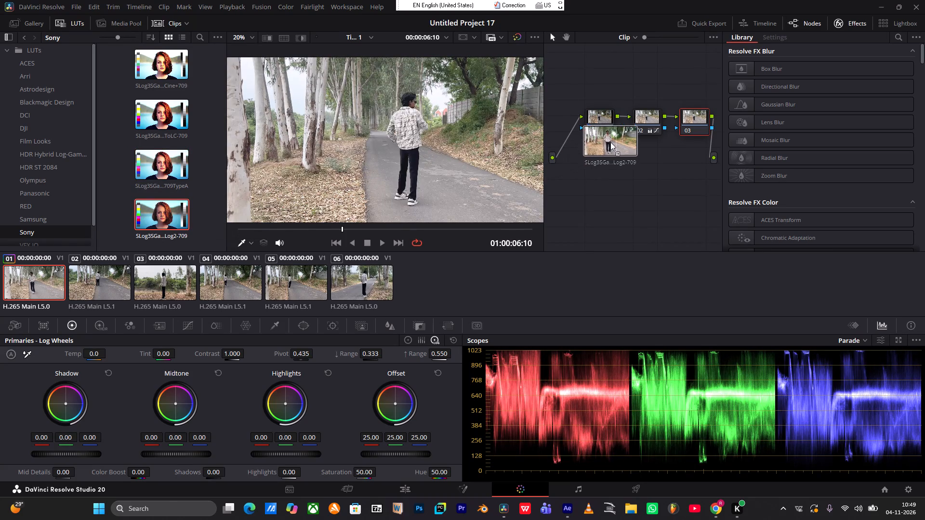
pyautogui.moveTo(610, 142); pyautogui.dragTo(702, 121)
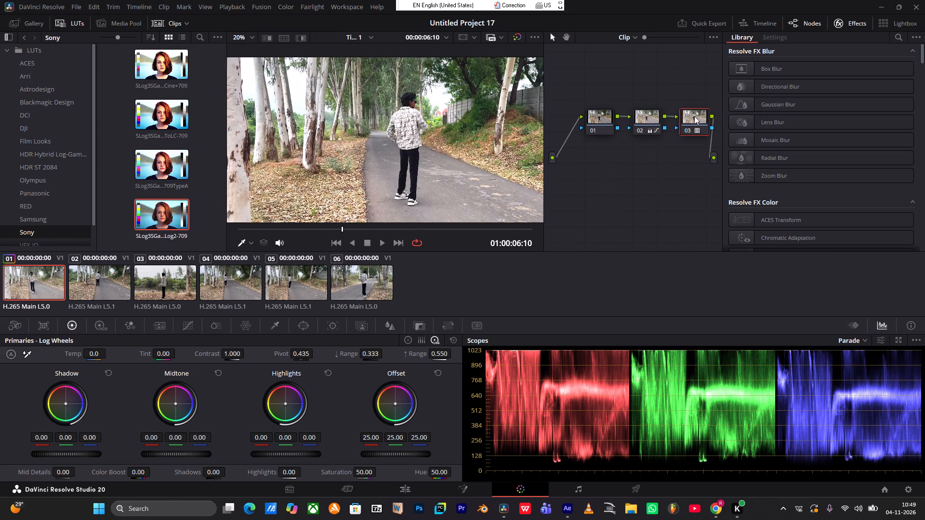
# Play and scrub through the first clip, zooming in on the man to examine the applied LUT's look.
pyautogui.press('space')
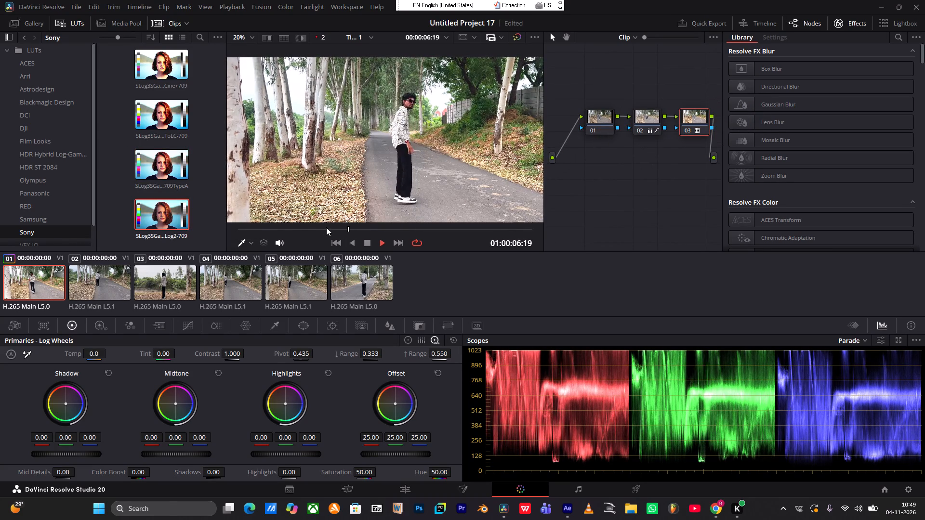
pyautogui.press('space')
pyautogui.moveTo(341, 227); pyautogui.dragTo(382, 196)
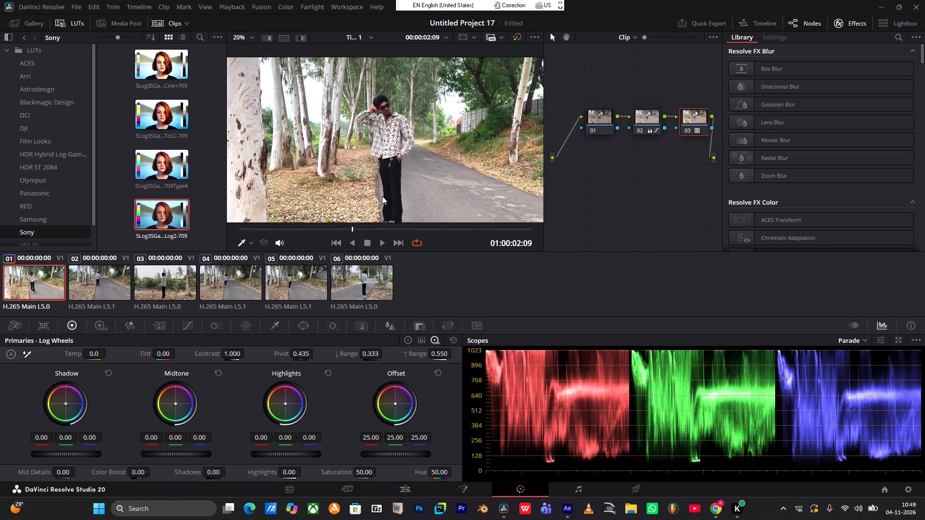
pyautogui.moveTo(382, 196); pyautogui.dragTo(428, 188)
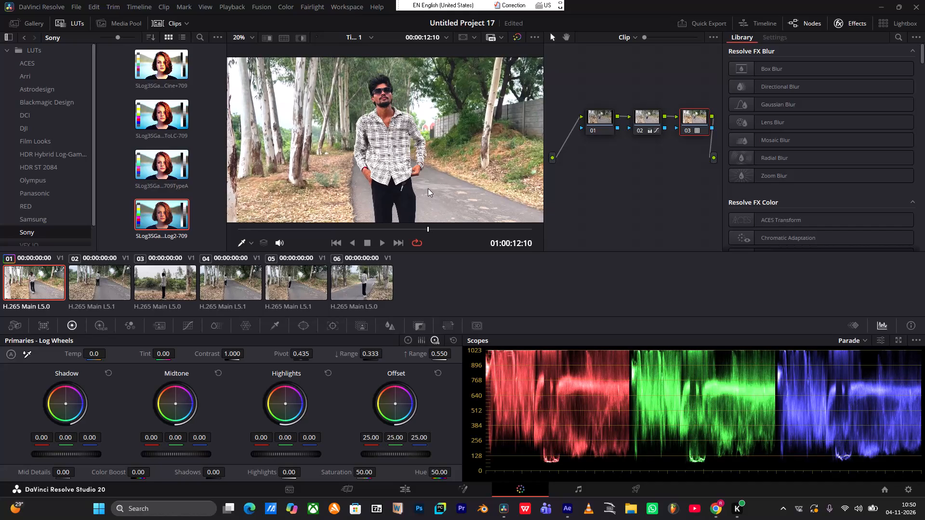
pyautogui.moveTo(428, 188); pyautogui.dragTo(430, 187)
pyautogui.scroll(10, 372, 101)
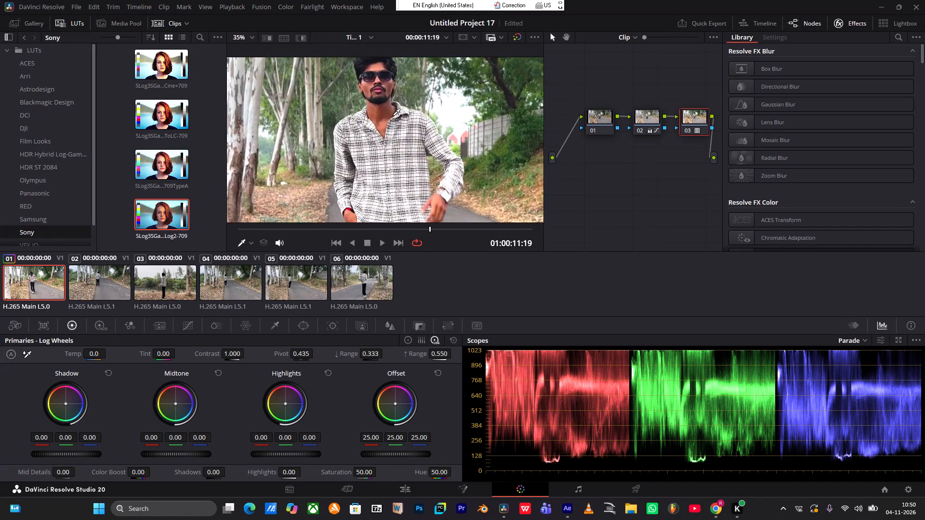
pyautogui.scroll(5, 393, 117)
pyautogui.scroll(-8, 393, 117)
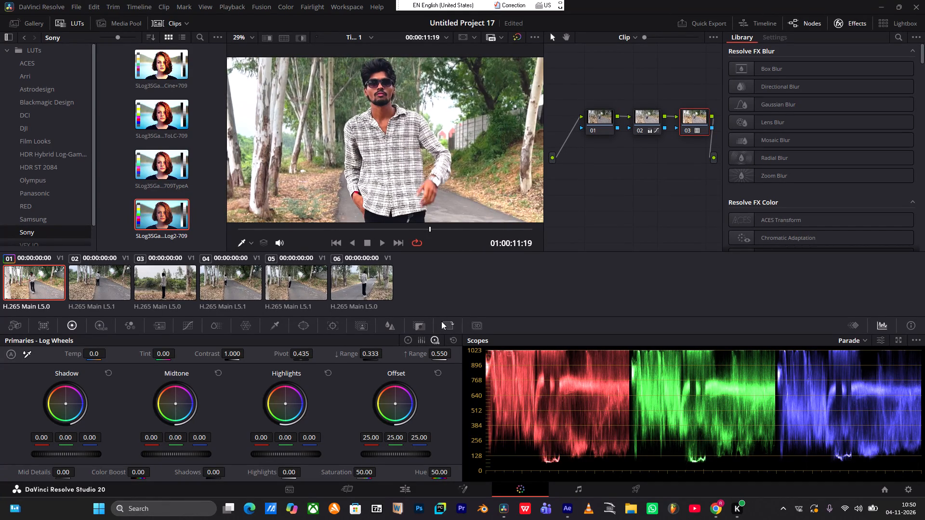
# Weaken the LUT on node 03 by setting its Key Output offset to -0.185.
pyautogui.click(419, 319)
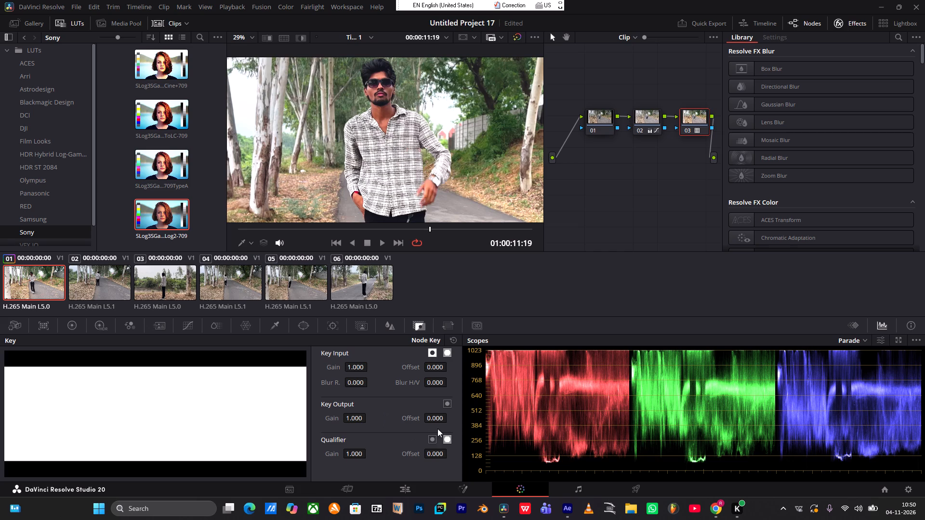
pyautogui.moveTo(438, 419); pyautogui.dragTo(559, 439)
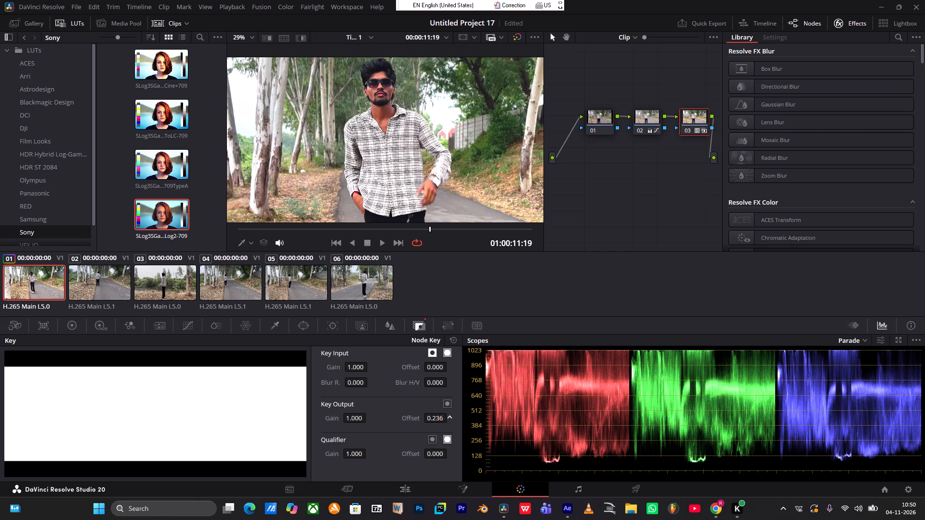
pyautogui.moveTo(559, 439); pyautogui.dragTo(167, 299)
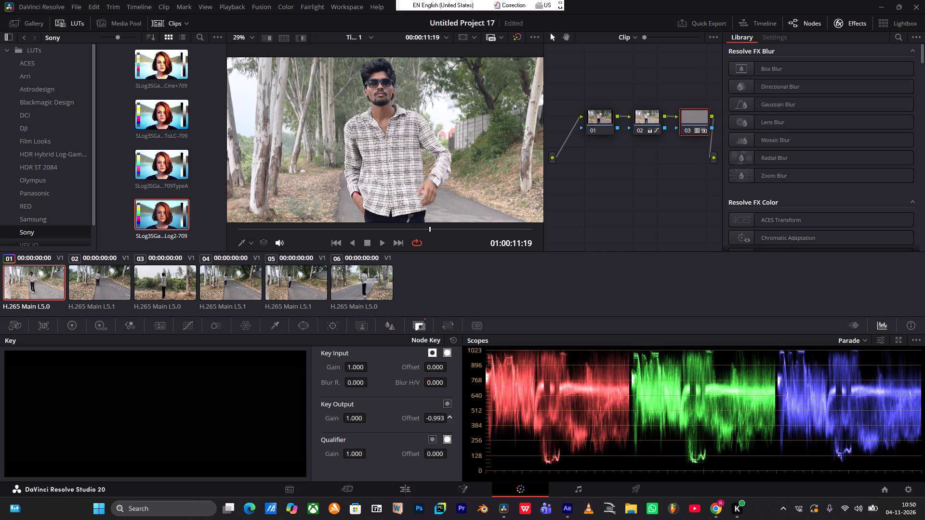
pyautogui.moveTo(167, 299); pyautogui.dragTo(226, 290)
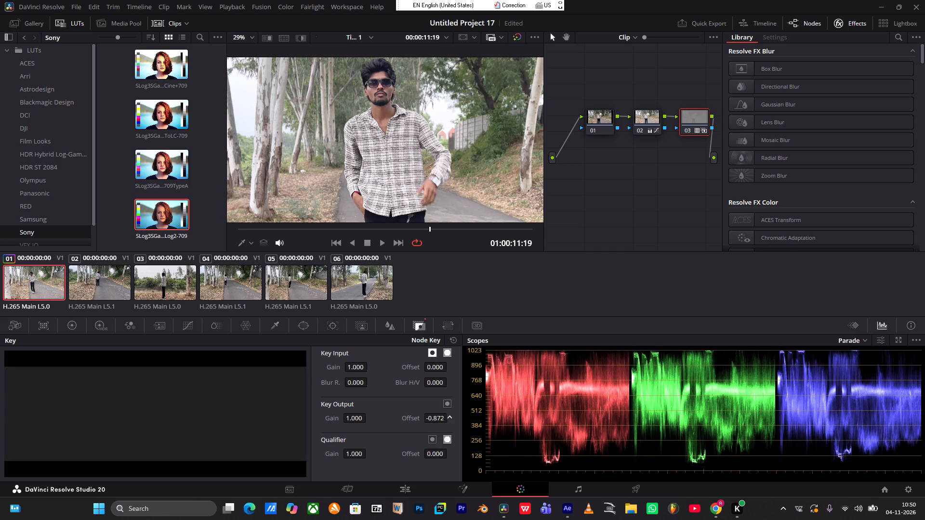
pyautogui.moveTo(226, 290); pyautogui.dragTo(707, 314)
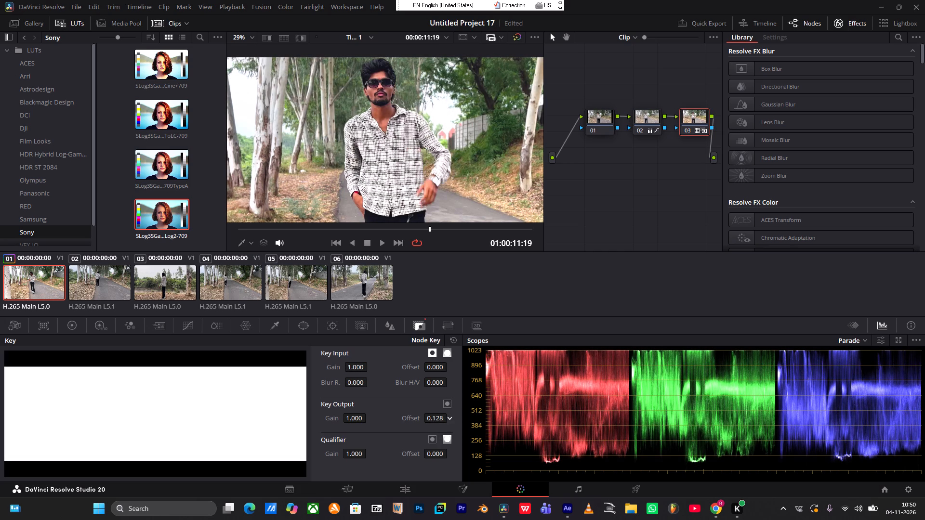
pyautogui.moveTo(707, 314); pyautogui.dragTo(481, 292)
pyautogui.moveTo(481, 292); pyautogui.dragTo(264, 329)
pyautogui.moveTo(264, 329); pyautogui.dragTo(104, 361)
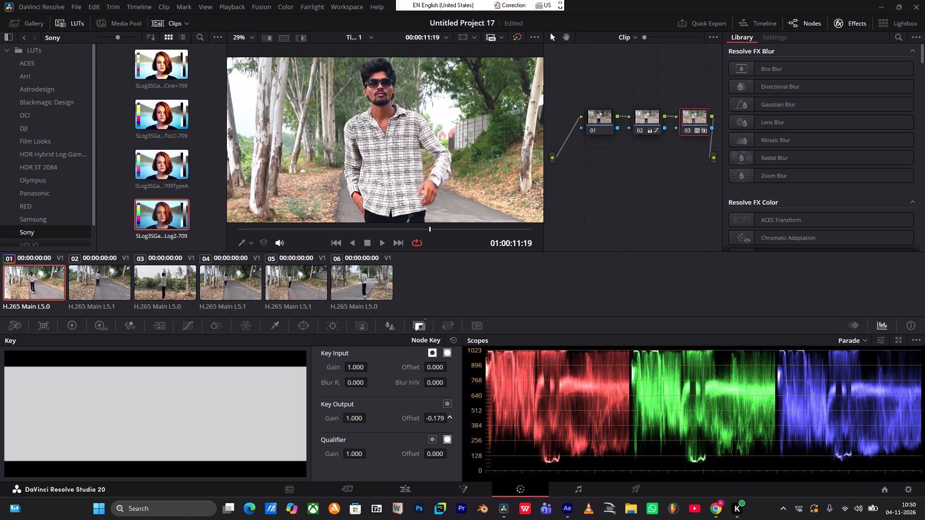
pyautogui.moveTo(104, 361); pyautogui.dragTo(77, 364)
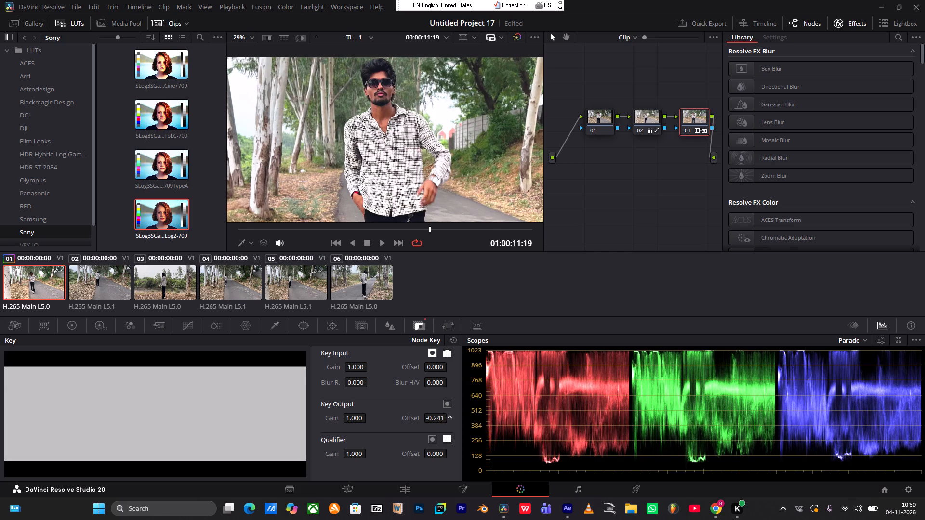
pyautogui.moveTo(77, 364); pyautogui.dragTo(101, 364)
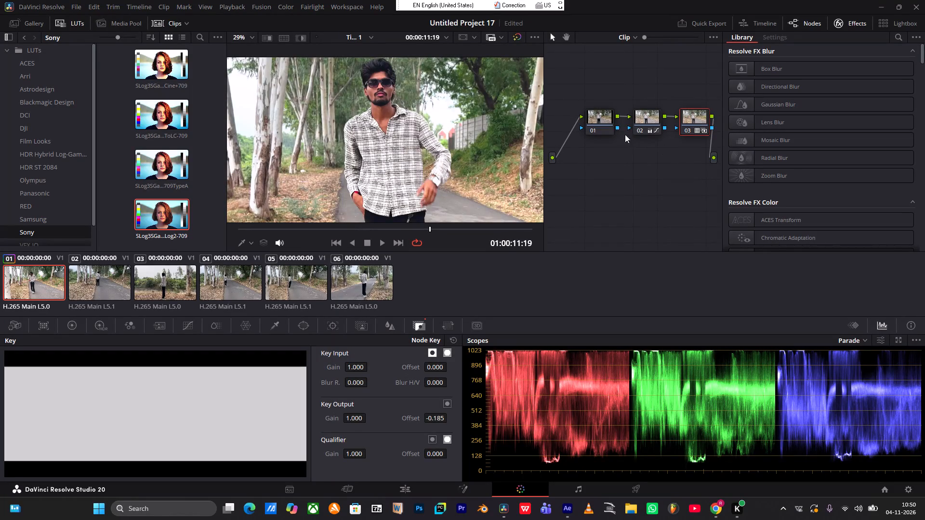
# Disable node 03 and add a new serial node after it.
pyautogui.click(685, 126)
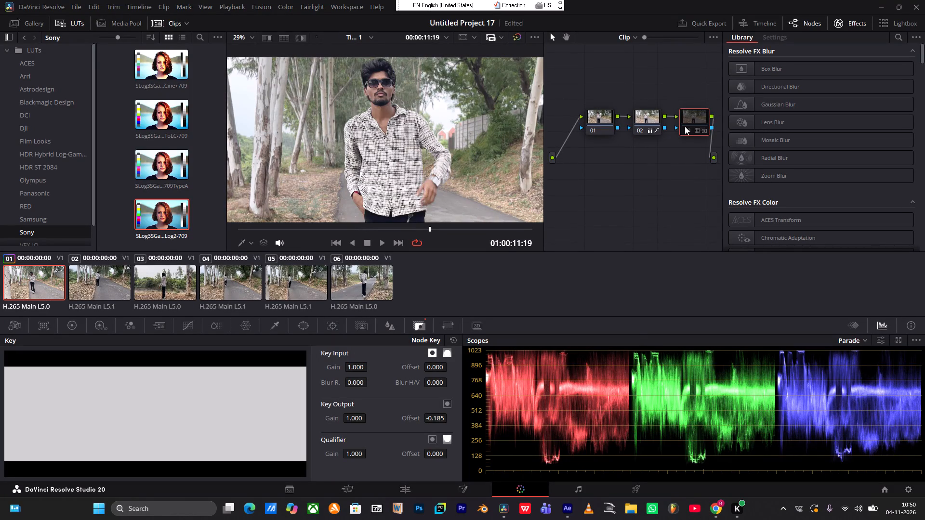
pyautogui.hotkey('alt', 's')
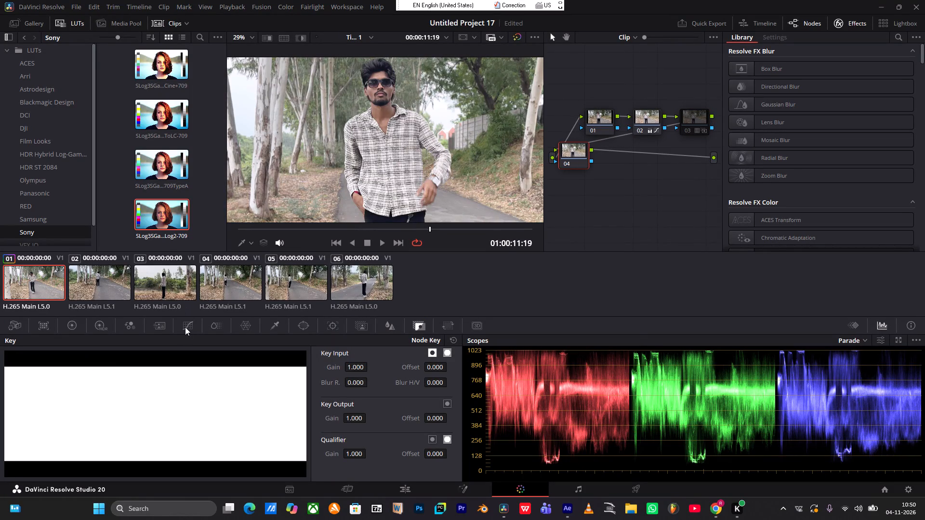
# Move the black point of the new node's custom curve slightly inward along the baseline to deepen the shadows.
pyautogui.click(185, 326)
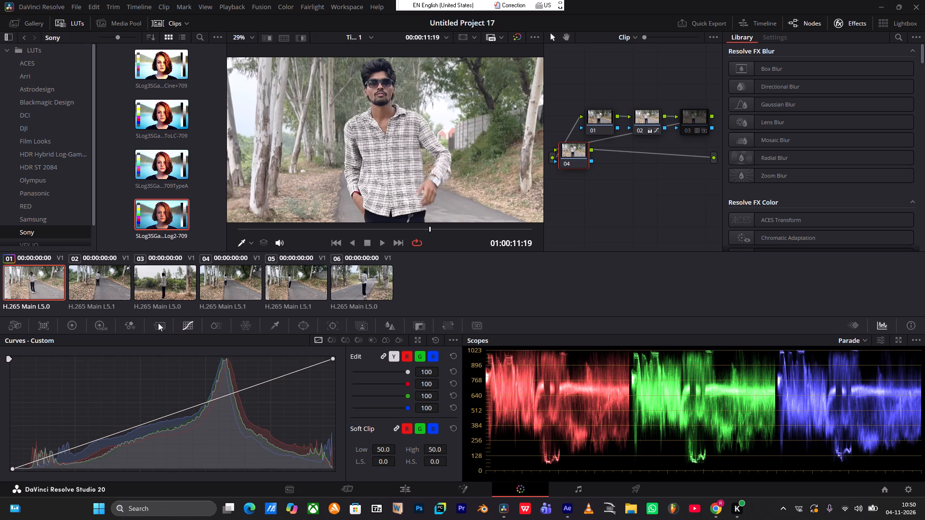
pyautogui.click(158, 323)
pyautogui.click(188, 323)
pyautogui.moveTo(11, 470); pyautogui.dragTo(23, 469)
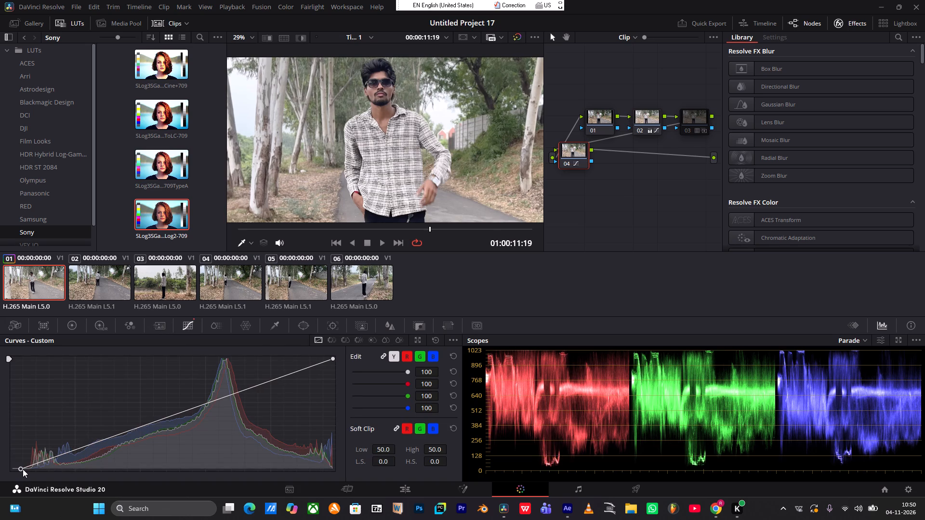
pyautogui.moveTo(23, 469); pyautogui.dragTo(25, 469)
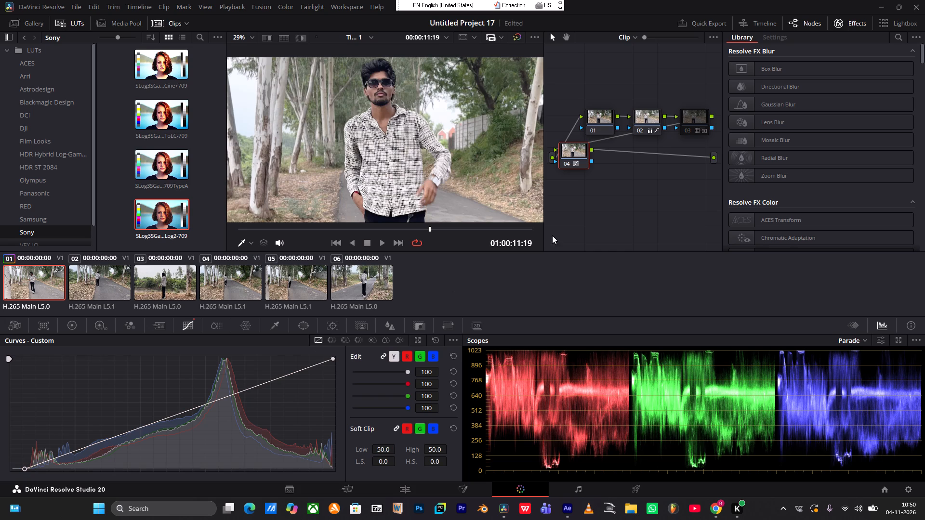
# Re-enable node 03 so its LUT applies to the clip again.
pyautogui.click(686, 124)
pyautogui.doubleClick(686, 124)
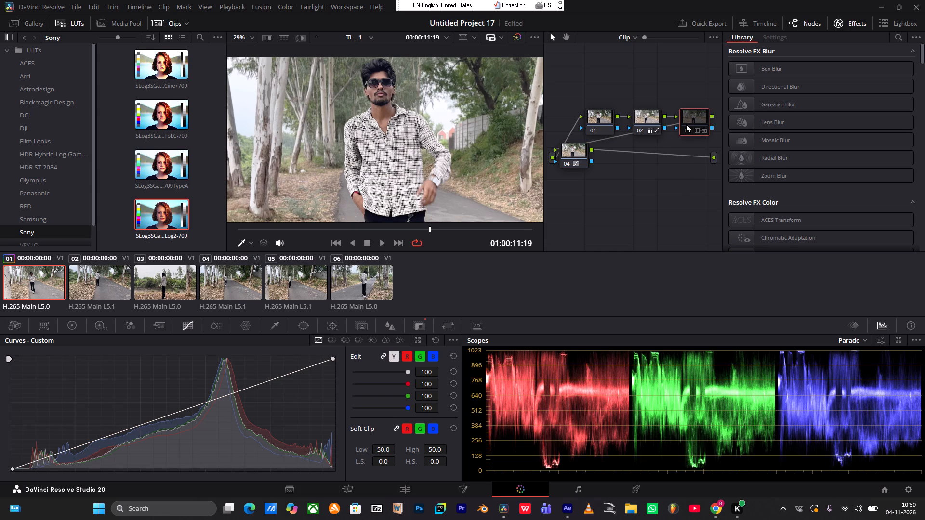
pyautogui.press('d')
pyautogui.hotkey('ctrl', 'd')
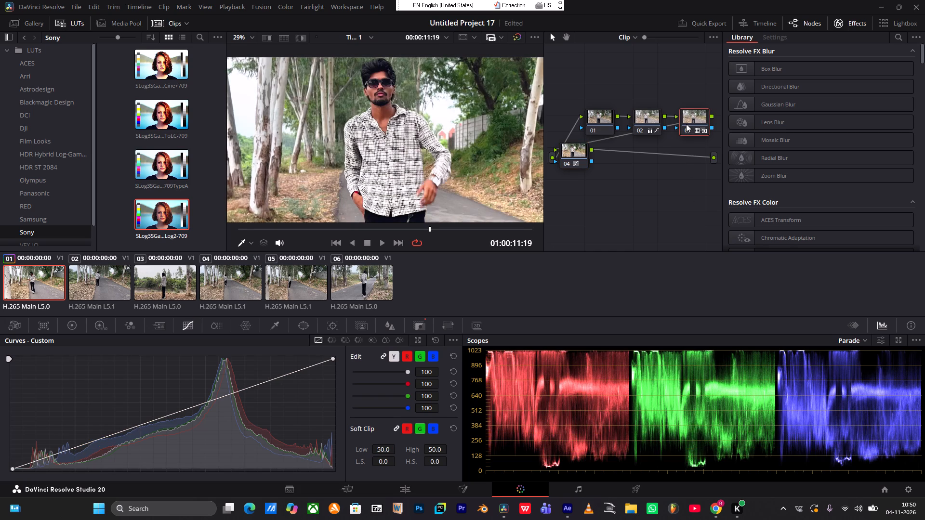
# Readjust the black point of node 04's custom curve, leaving it slightly inward along the baseline for deeper shadows.
pyautogui.click(572, 156)
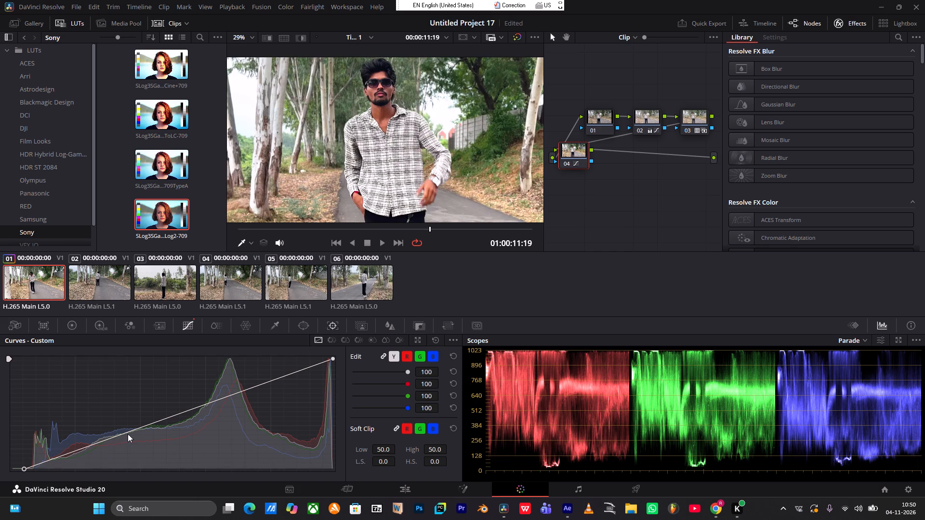
pyautogui.moveTo(24, 468); pyautogui.dragTo(0, 468)
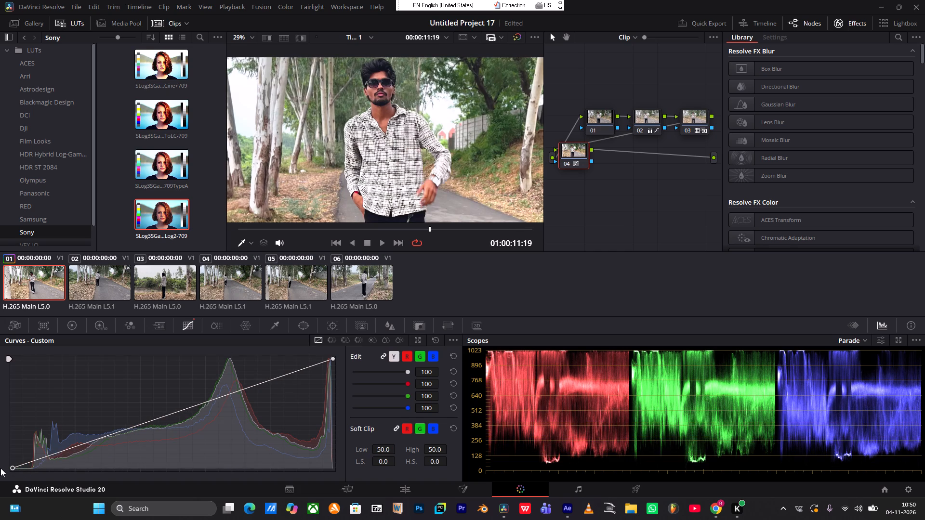
pyautogui.moveTo(0, 468); pyautogui.dragTo(32, 474)
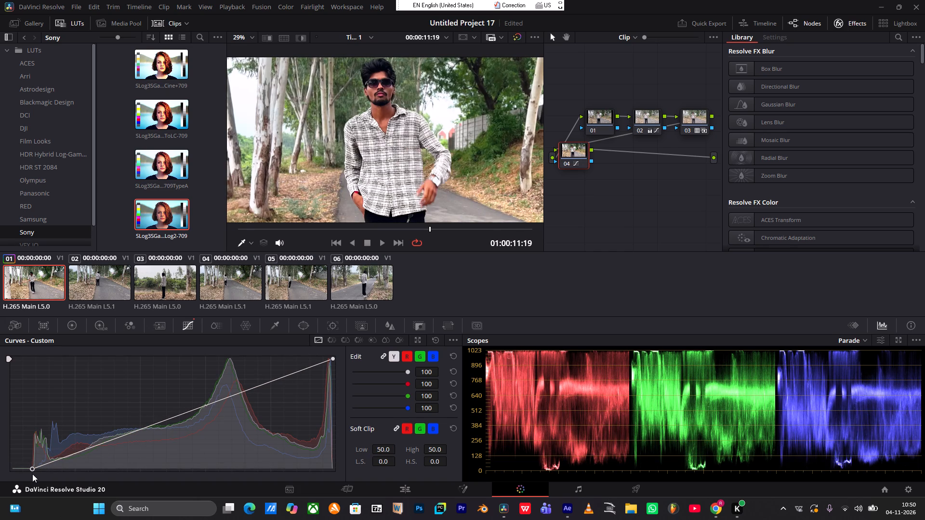
pyautogui.moveTo(32, 474); pyautogui.dragTo(25, 476)
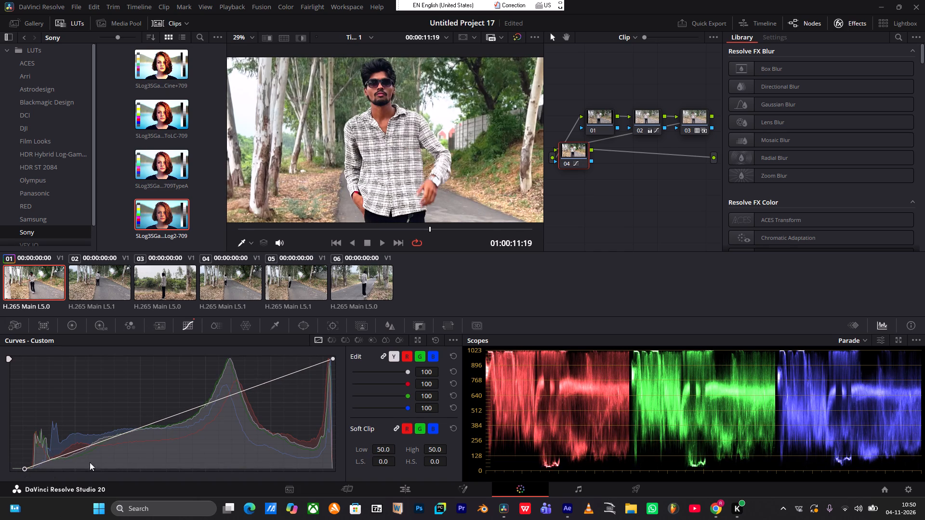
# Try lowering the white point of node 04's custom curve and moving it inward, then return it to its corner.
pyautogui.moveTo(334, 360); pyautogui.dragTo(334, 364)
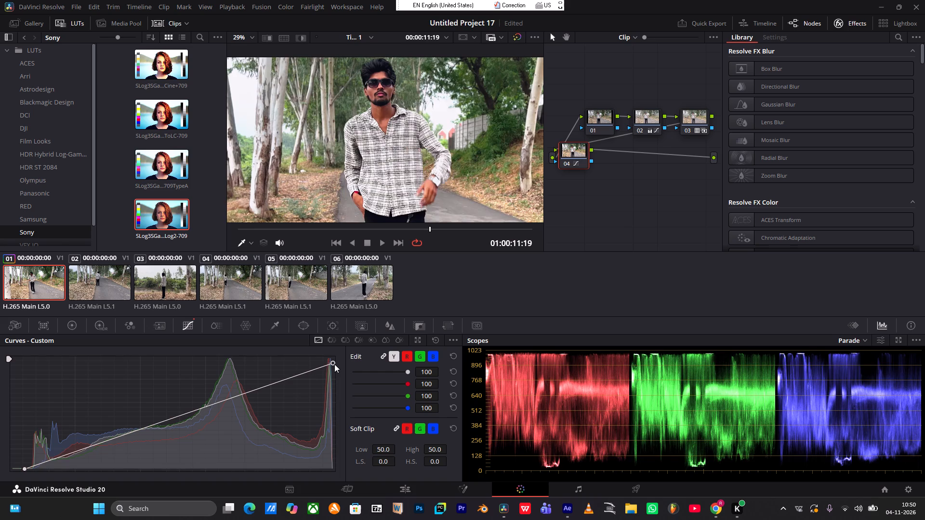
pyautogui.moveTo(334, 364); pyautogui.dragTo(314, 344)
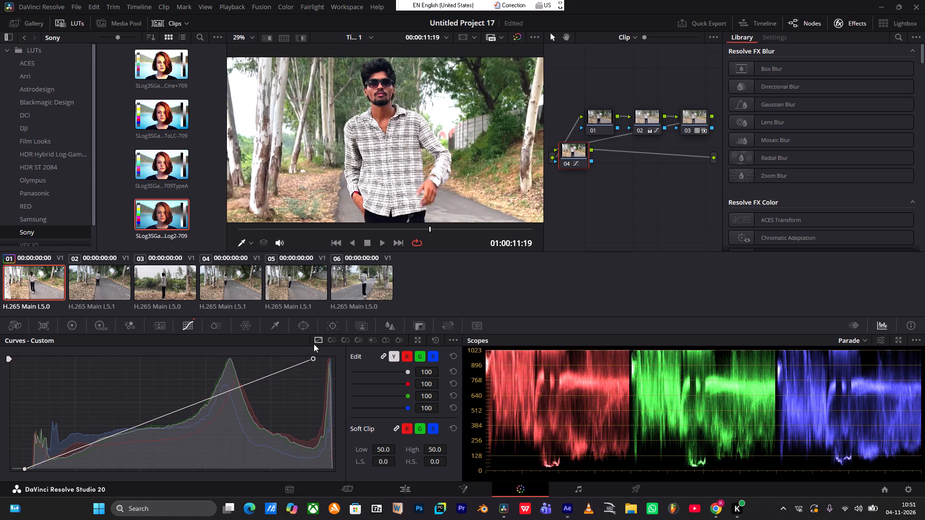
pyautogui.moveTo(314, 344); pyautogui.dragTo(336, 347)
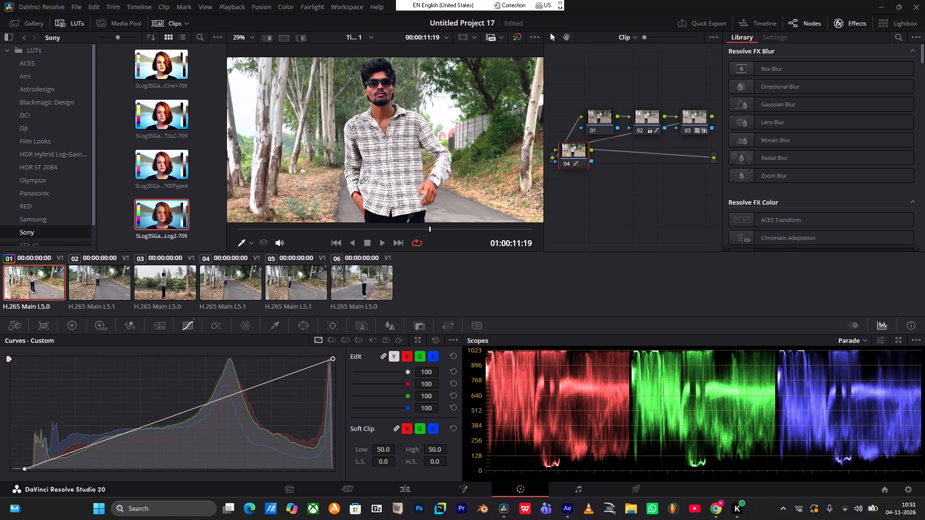
# Play the first clip up to 01:00:14:06 to review the grade in motion.
pyautogui.press('space')
pyautogui.press('space')
pyautogui.press('space')
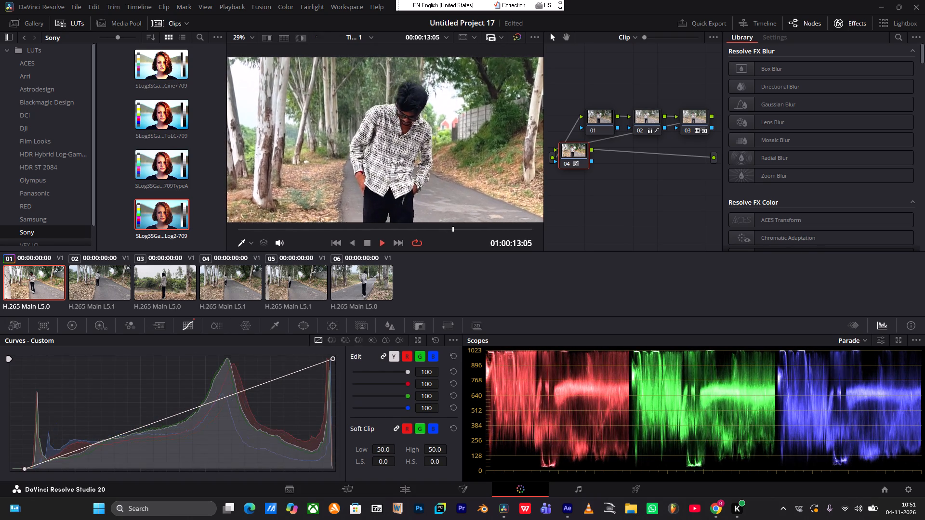
pyautogui.press('space')
pyautogui.press('space')
pyautogui.press('space')
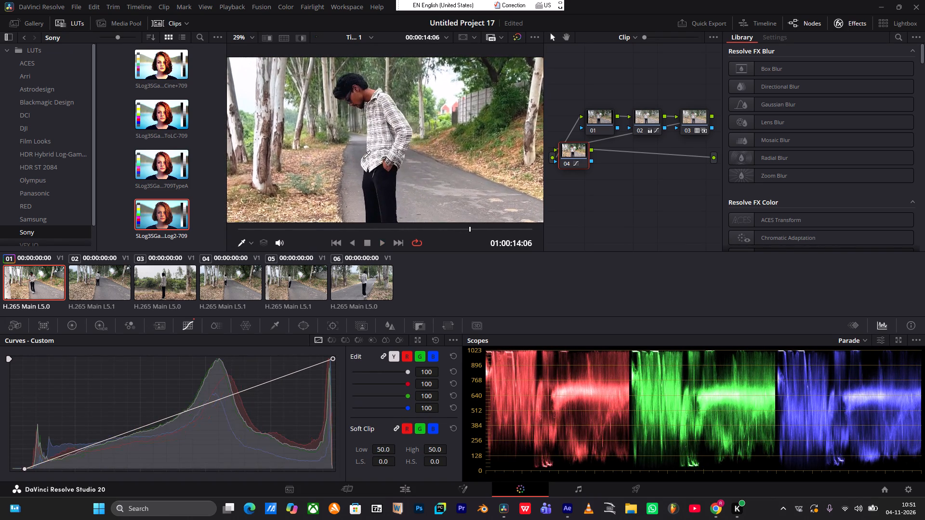
# Examine the graded frame at closer and wider magnifications, ending with the whole frame fitted in the viewer.
pyautogui.scroll(-4, 356, 144)
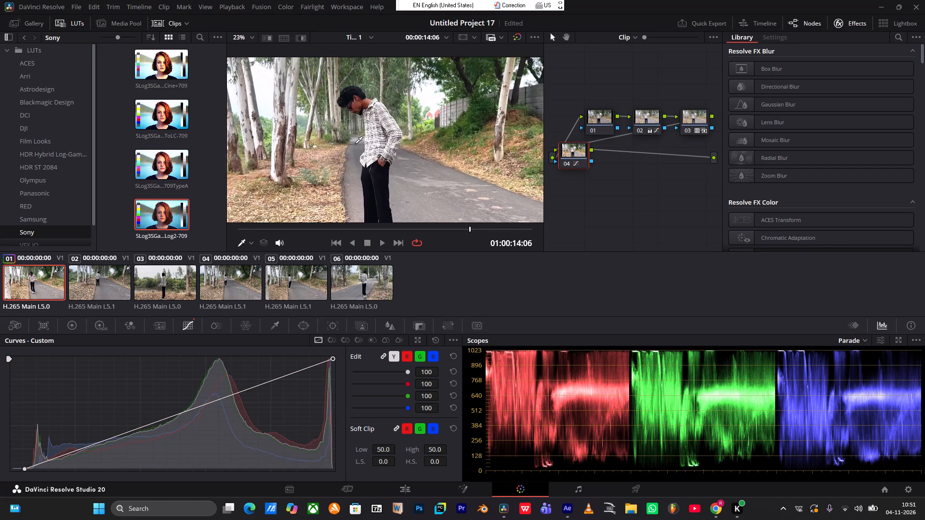
pyautogui.scroll(-9, 356, 145)
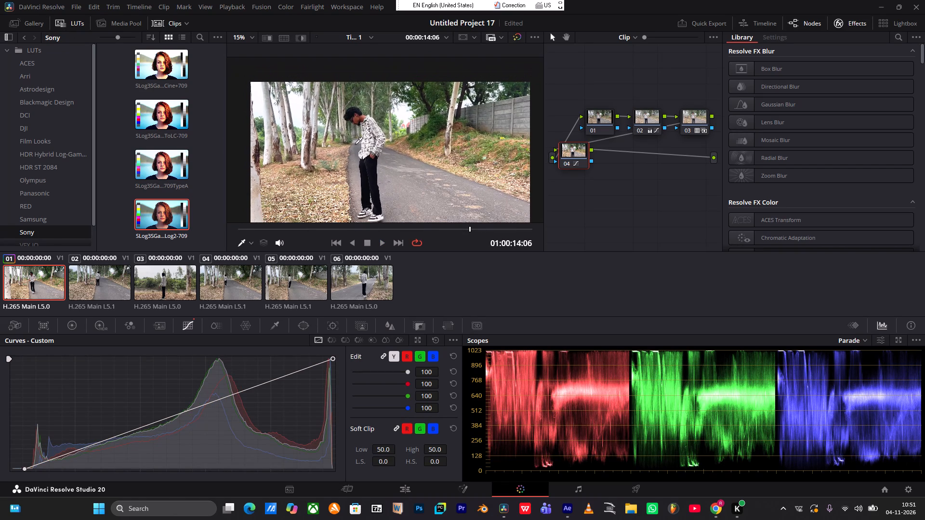
pyautogui.scroll(10, 356, 145)
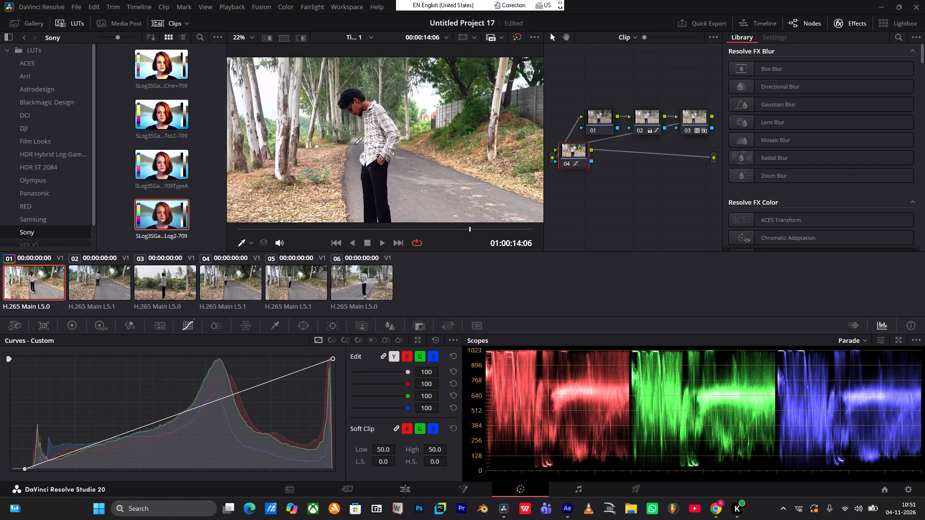
pyautogui.scroll(6, 356, 145)
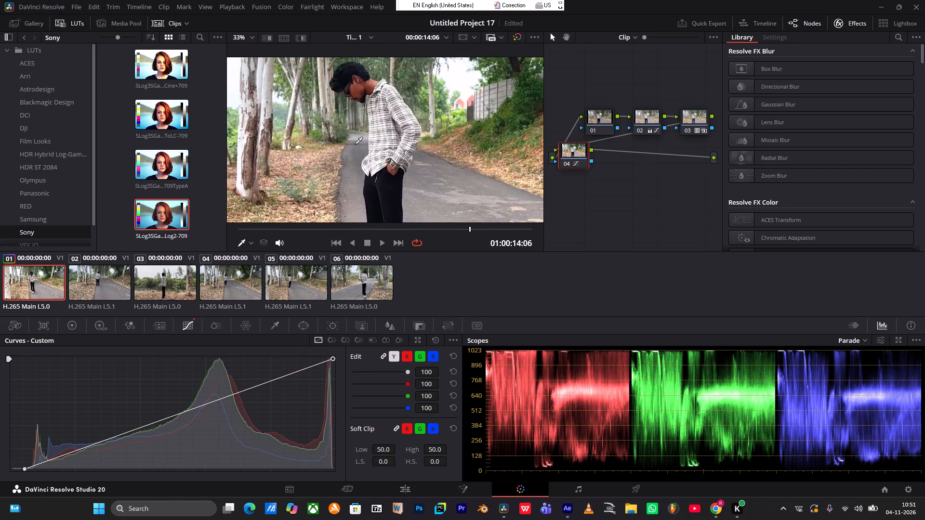
pyautogui.scroll(-14, 368, 145)
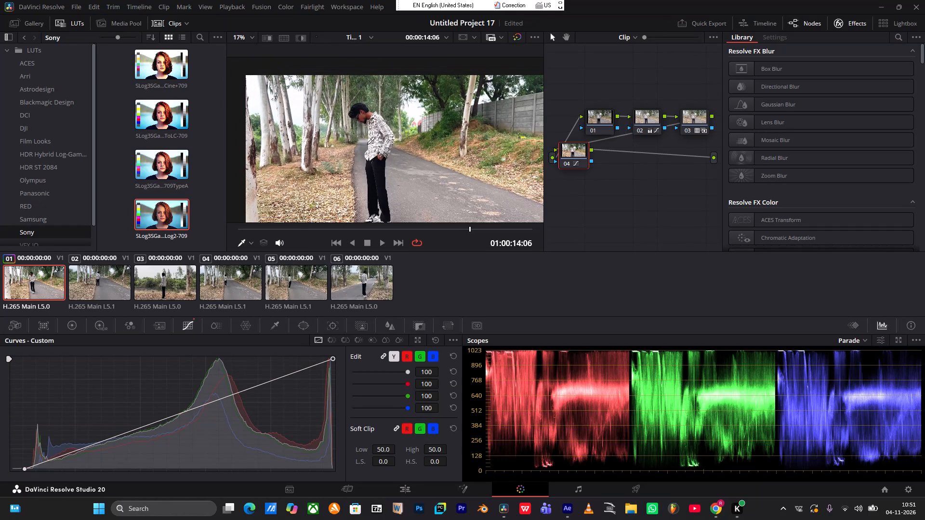
pyautogui.middleClick(369, 149)
pyautogui.click(251, 242)
pyautogui.click(253, 35)
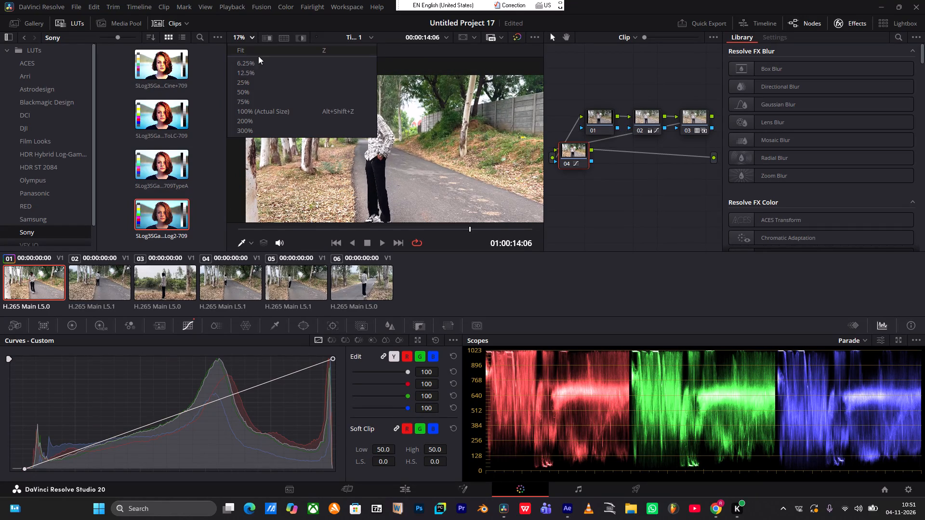
pyautogui.click(600, 273)
pyautogui.press('z')
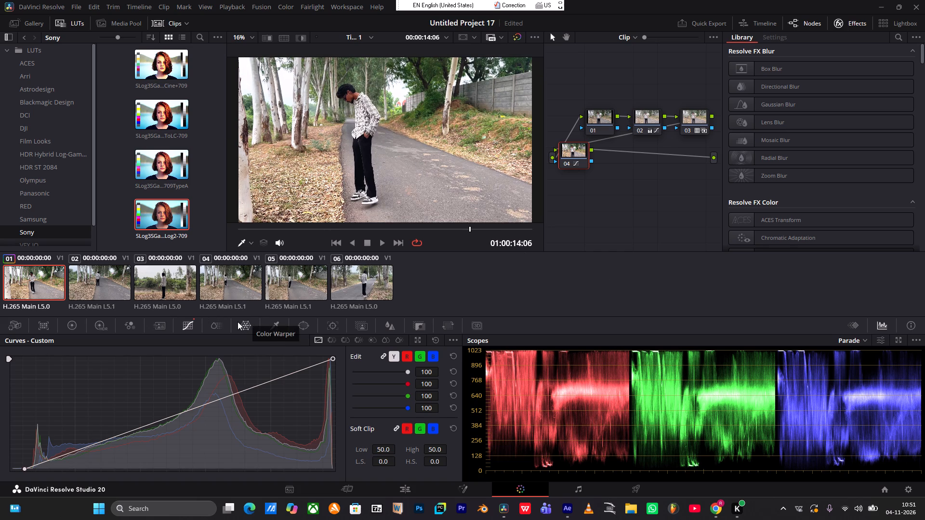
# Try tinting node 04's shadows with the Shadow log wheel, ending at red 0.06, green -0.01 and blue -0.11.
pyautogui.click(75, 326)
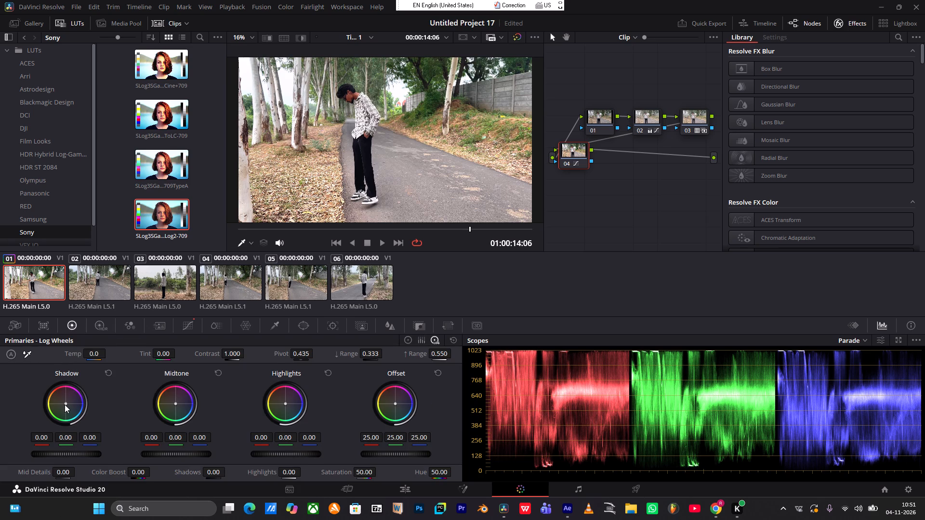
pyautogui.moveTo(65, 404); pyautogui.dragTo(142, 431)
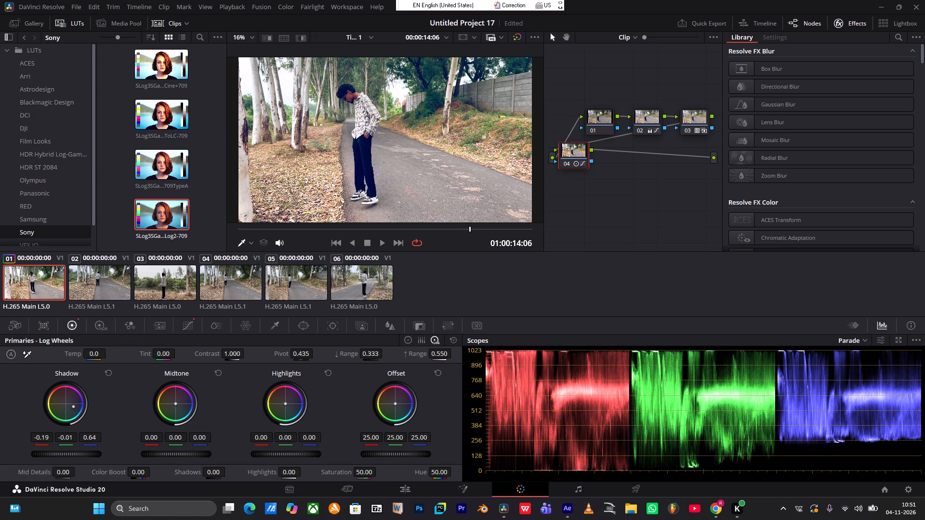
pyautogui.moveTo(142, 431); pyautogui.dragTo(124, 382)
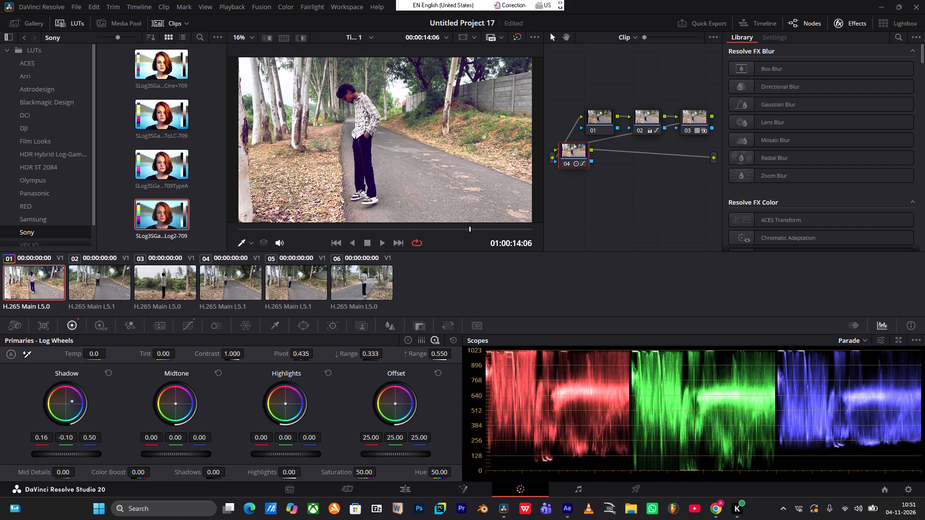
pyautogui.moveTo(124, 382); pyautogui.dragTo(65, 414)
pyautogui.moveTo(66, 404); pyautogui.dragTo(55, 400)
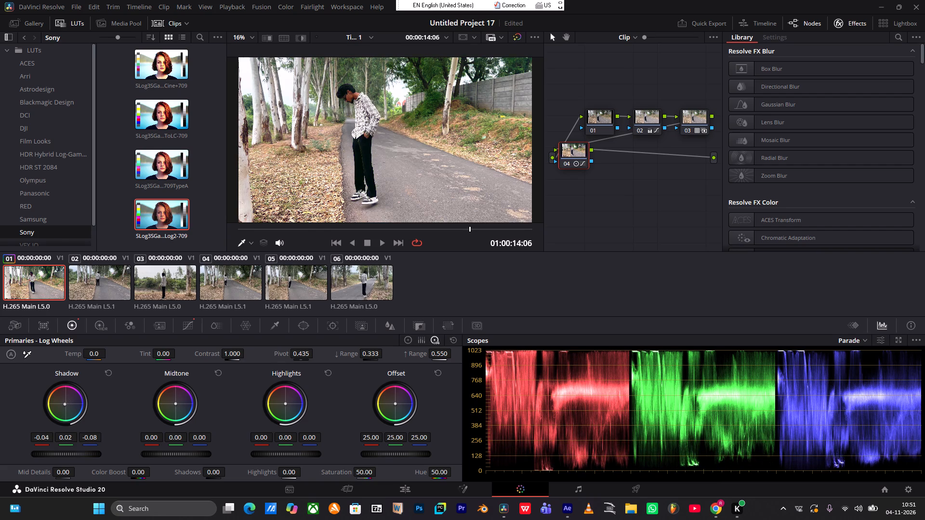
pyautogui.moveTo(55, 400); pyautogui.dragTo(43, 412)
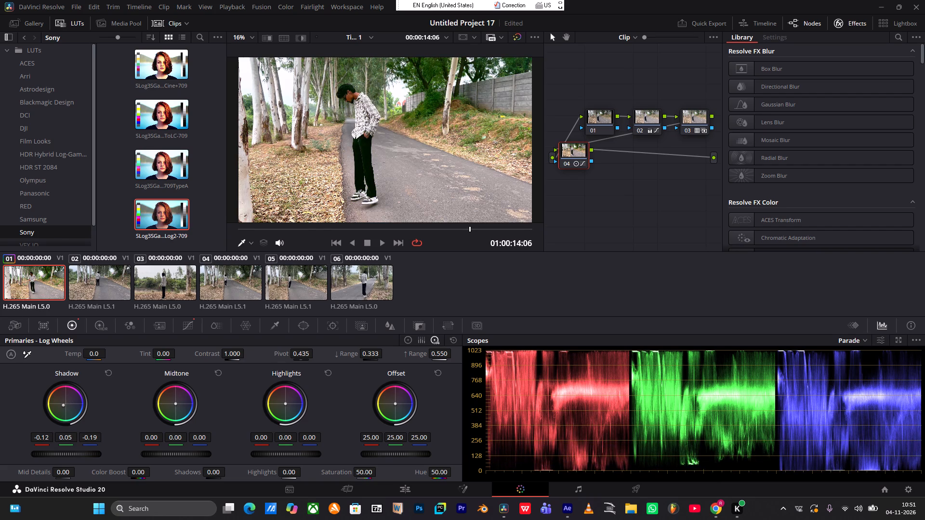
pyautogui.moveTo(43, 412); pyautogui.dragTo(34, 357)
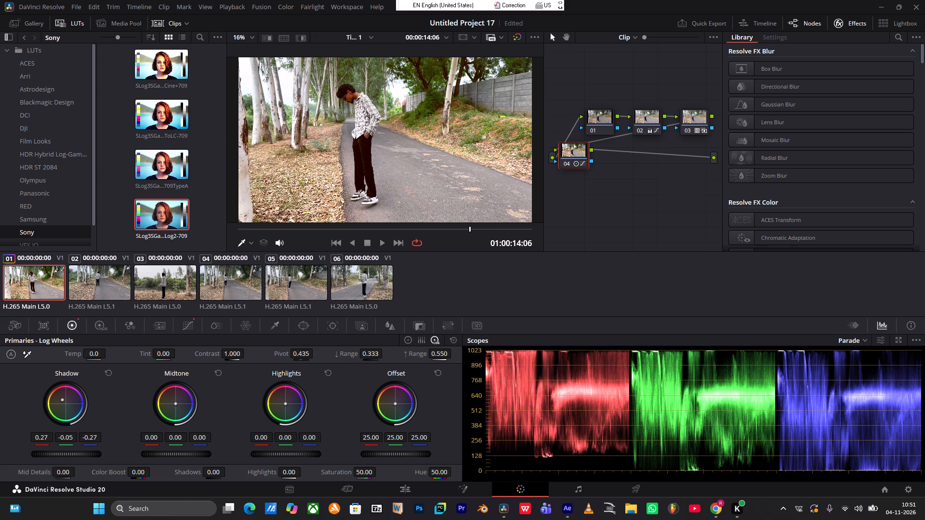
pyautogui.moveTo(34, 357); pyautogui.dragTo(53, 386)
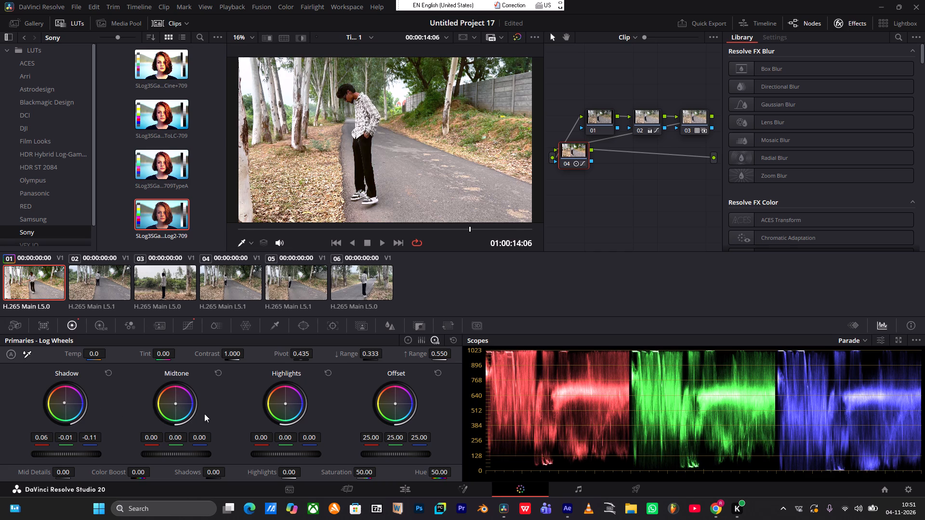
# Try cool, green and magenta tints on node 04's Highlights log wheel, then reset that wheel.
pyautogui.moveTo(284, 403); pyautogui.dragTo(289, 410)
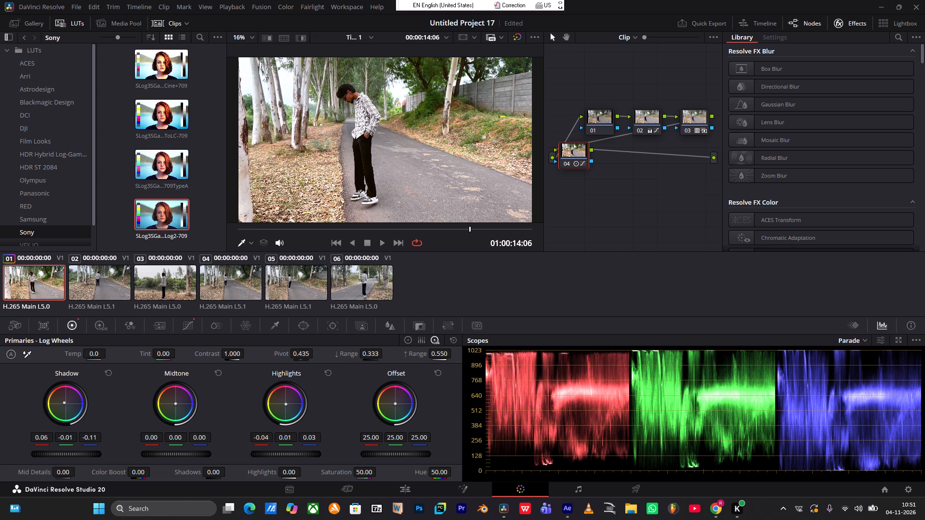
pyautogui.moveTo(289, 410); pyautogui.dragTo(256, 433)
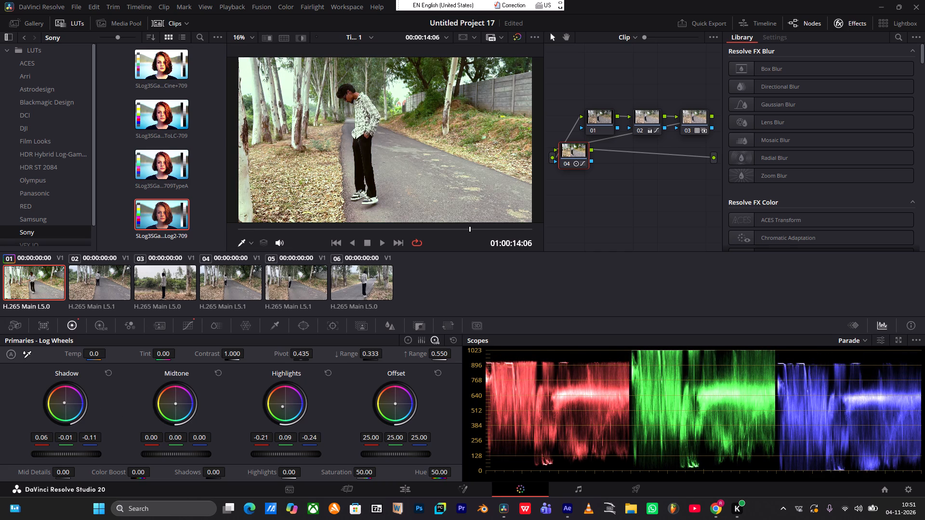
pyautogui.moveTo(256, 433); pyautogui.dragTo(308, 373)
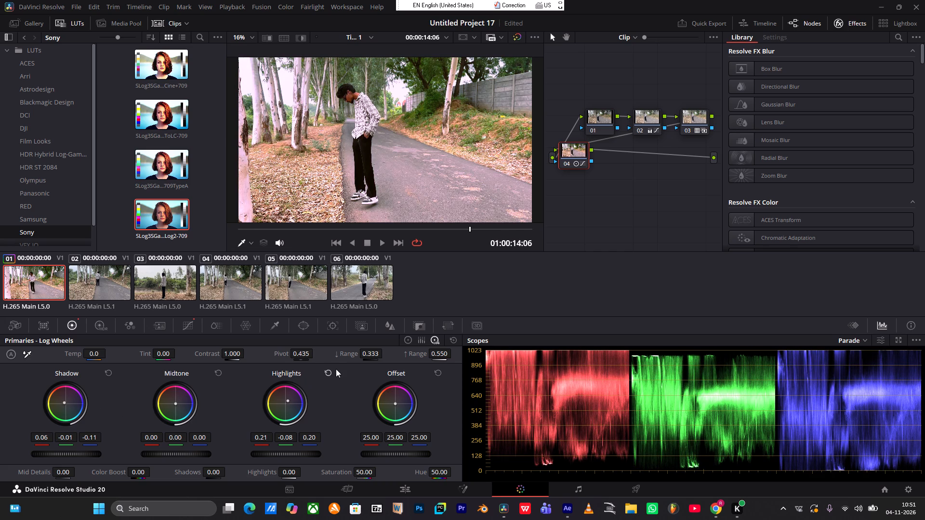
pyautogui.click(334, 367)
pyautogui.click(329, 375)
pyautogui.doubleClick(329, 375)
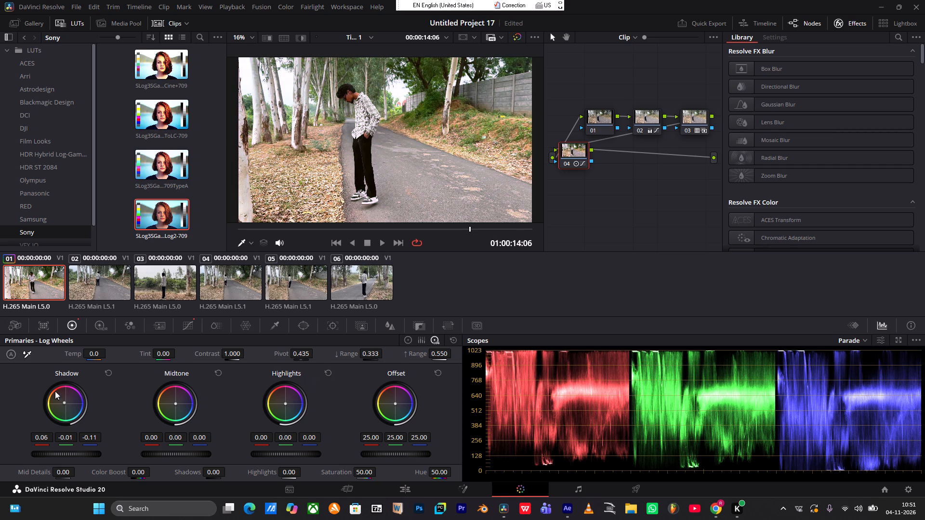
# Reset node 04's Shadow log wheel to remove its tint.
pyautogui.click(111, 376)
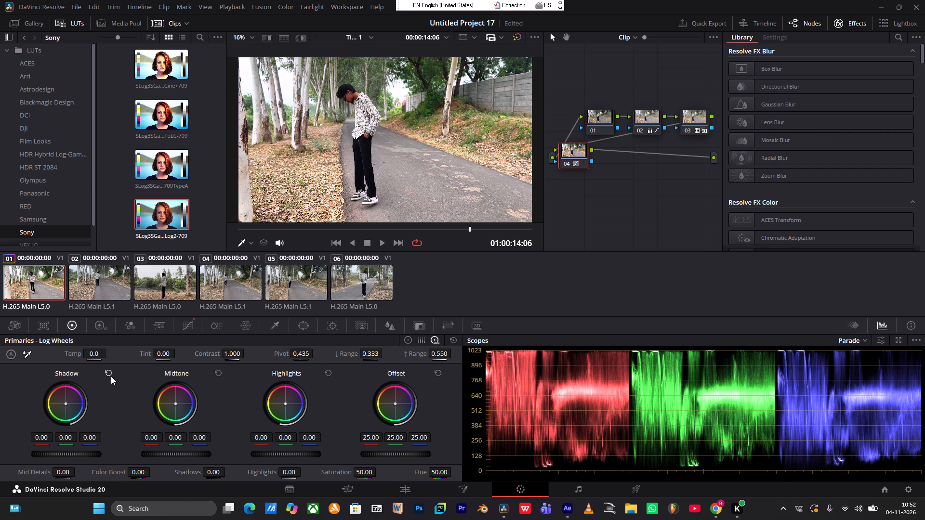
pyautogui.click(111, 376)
# Set the Skin density in node 04's ColorSlice palette to -1.00.
pyautogui.click(215, 324)
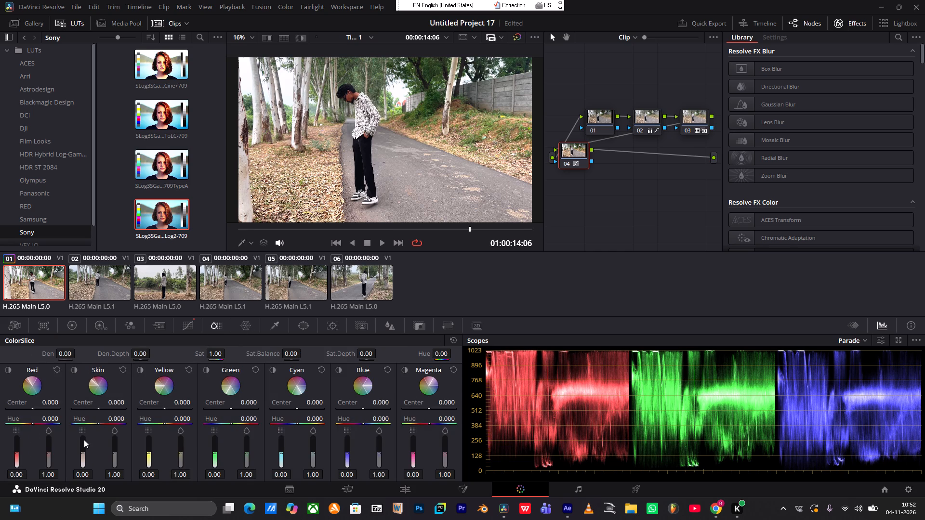
pyautogui.scroll(-7, 84, 440)
pyautogui.scroll(11, 84, 440)
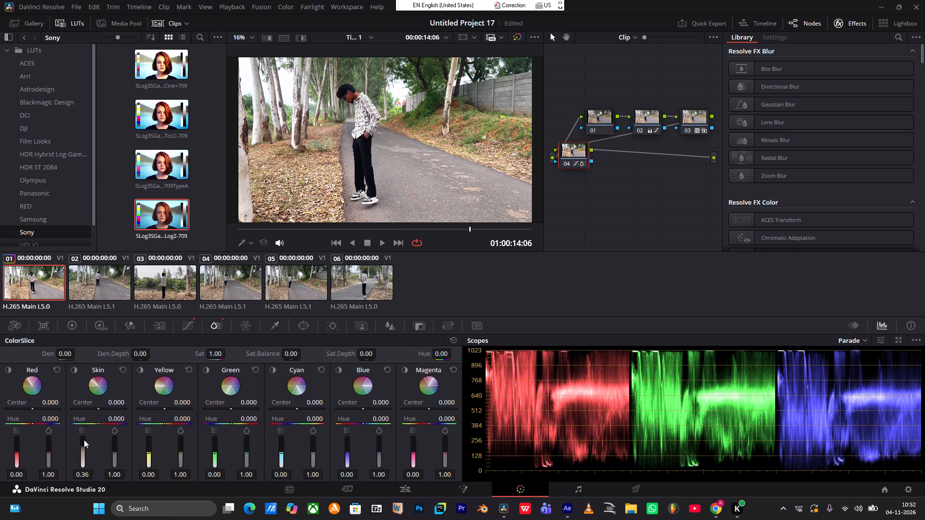
pyautogui.scroll(-18, 84, 440)
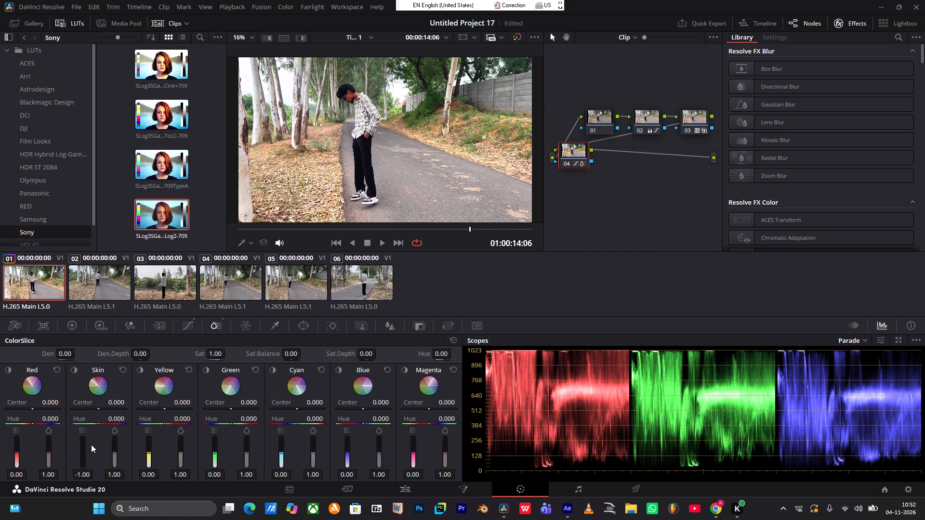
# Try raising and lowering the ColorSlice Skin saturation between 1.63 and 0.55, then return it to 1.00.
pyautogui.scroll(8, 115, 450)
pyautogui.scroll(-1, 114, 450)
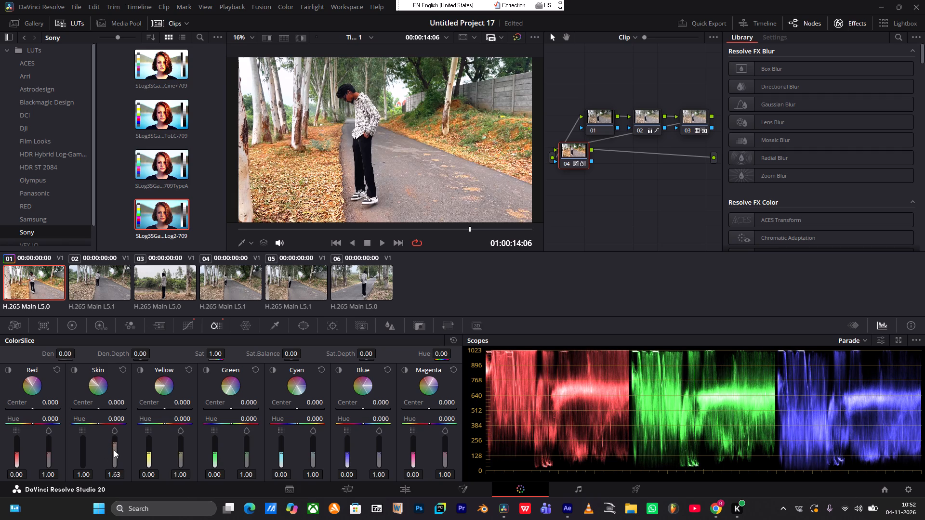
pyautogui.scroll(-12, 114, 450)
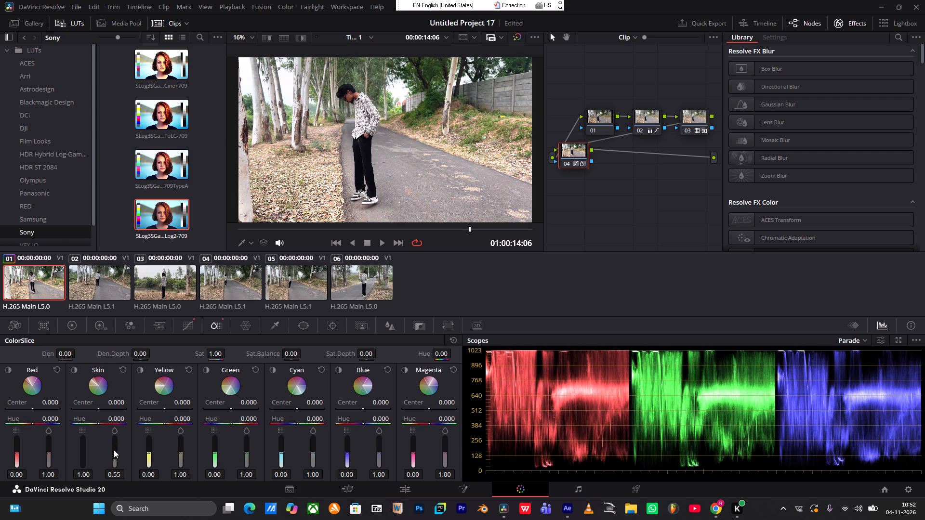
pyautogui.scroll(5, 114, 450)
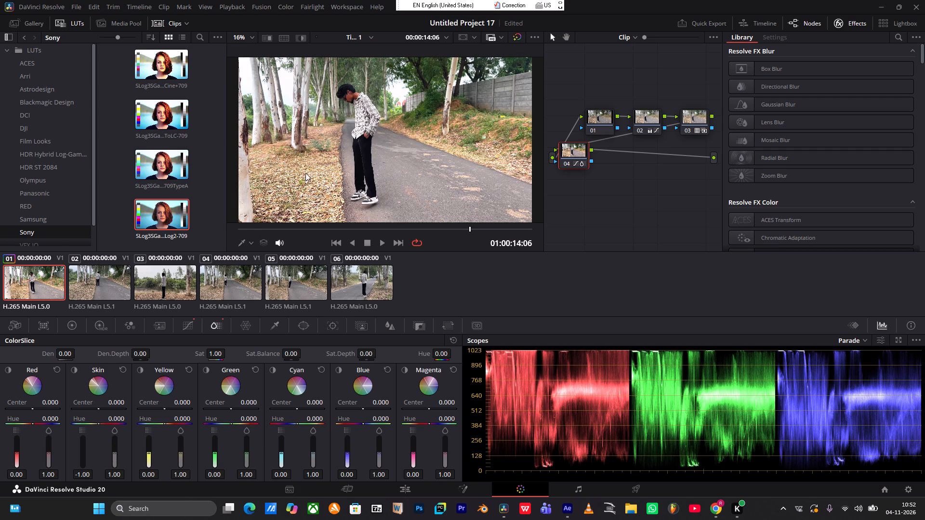
# Try Skin density values on both sides of zero in node 04's ColorSlice palette, then settle on -0.64.
pyautogui.scroll(17, 322, 139)
pyautogui.scroll(-7, 323, 139)
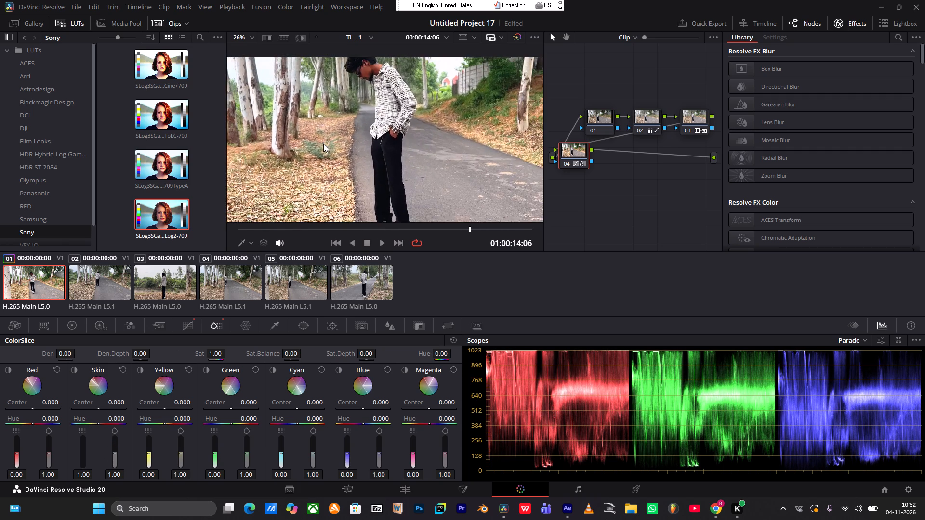
pyautogui.scroll(-8, 323, 144)
pyautogui.scroll(11, 357, 92)
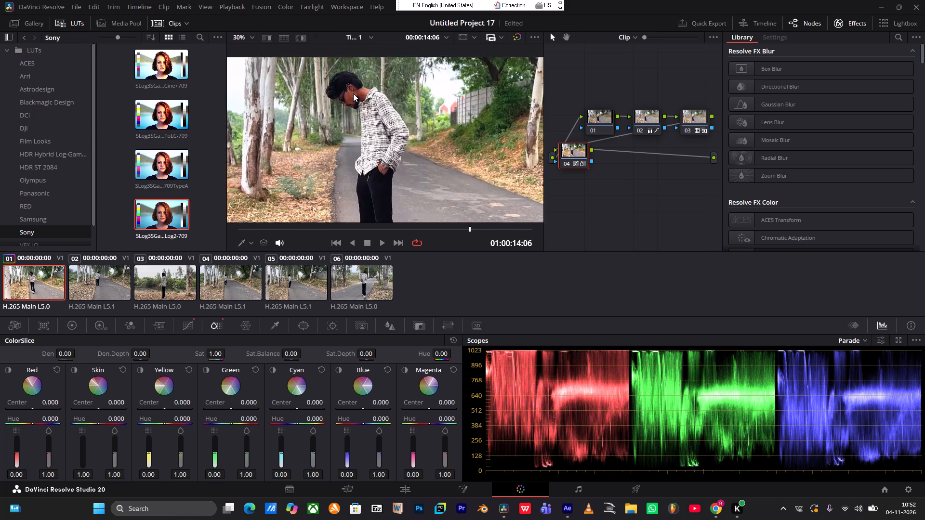
pyautogui.scroll(12, 353, 93)
pyautogui.moveTo(355, 115); pyautogui.dragTo(357, 146, button='middle')
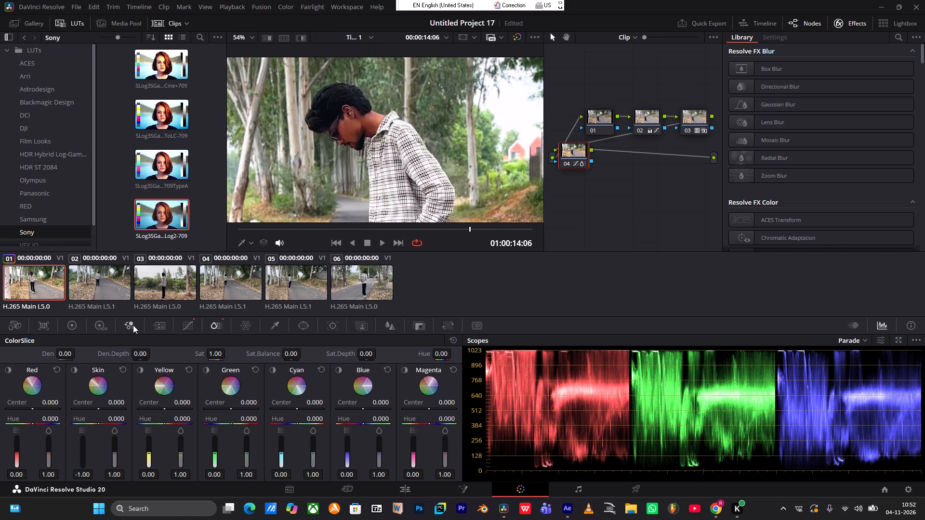
pyautogui.scroll(7, 86, 449)
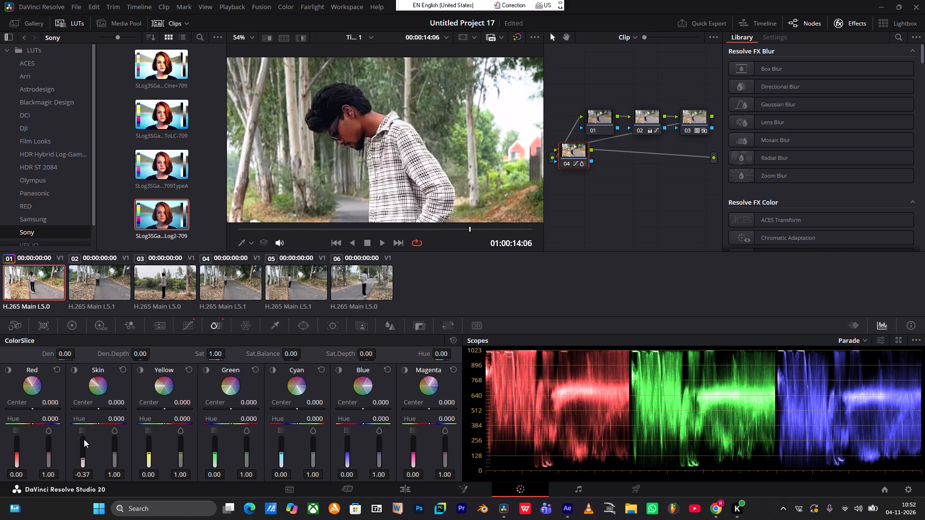
pyautogui.scroll(9, 84, 439)
pyautogui.scroll(-7, 84, 436)
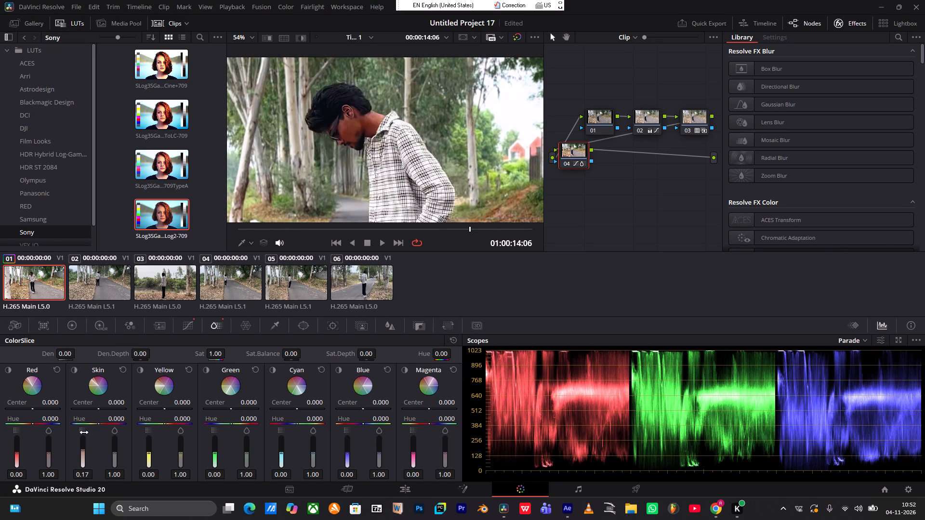
pyautogui.scroll(-9, 84, 432)
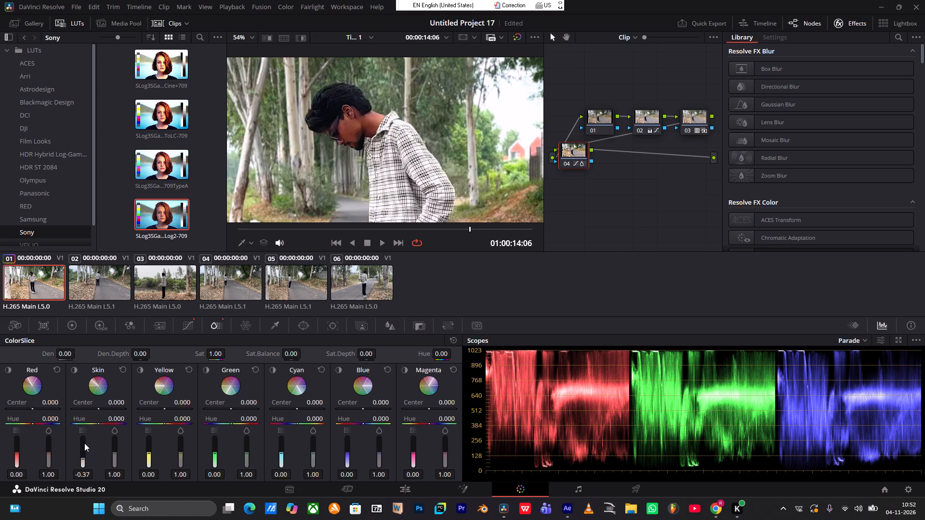
pyautogui.scroll(-4, 84, 443)
pyautogui.scroll(1, 84, 443)
# Set the Skin saturation in node 04's ColorSlice palette to 1.09.
pyautogui.scroll(-5, 113, 452)
pyautogui.scroll(6, 113, 452)
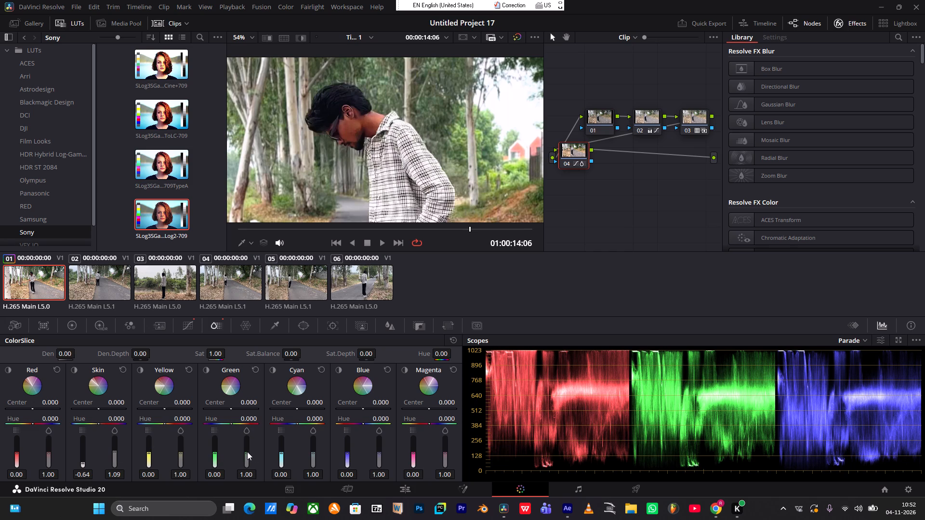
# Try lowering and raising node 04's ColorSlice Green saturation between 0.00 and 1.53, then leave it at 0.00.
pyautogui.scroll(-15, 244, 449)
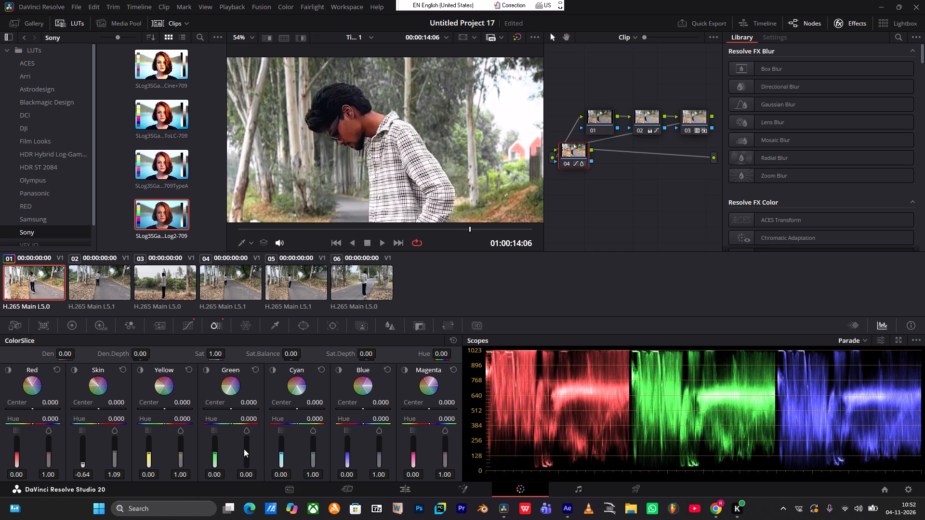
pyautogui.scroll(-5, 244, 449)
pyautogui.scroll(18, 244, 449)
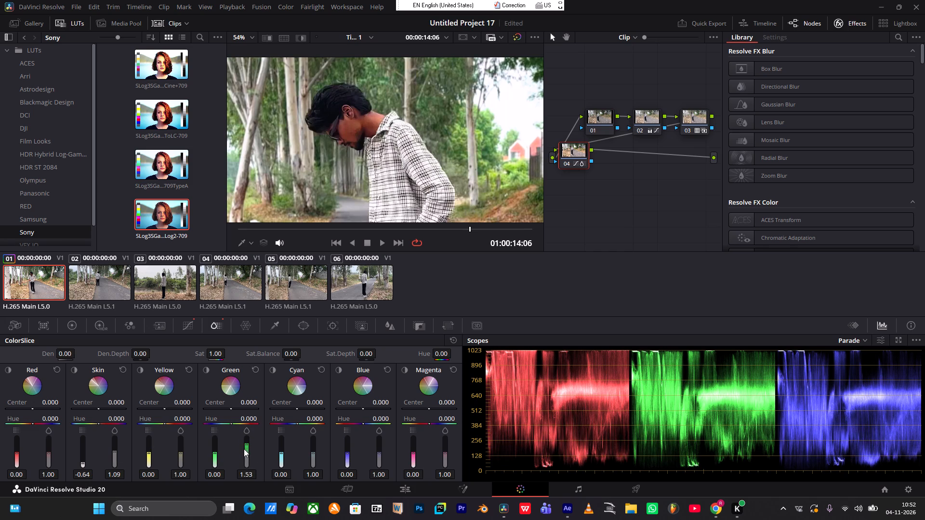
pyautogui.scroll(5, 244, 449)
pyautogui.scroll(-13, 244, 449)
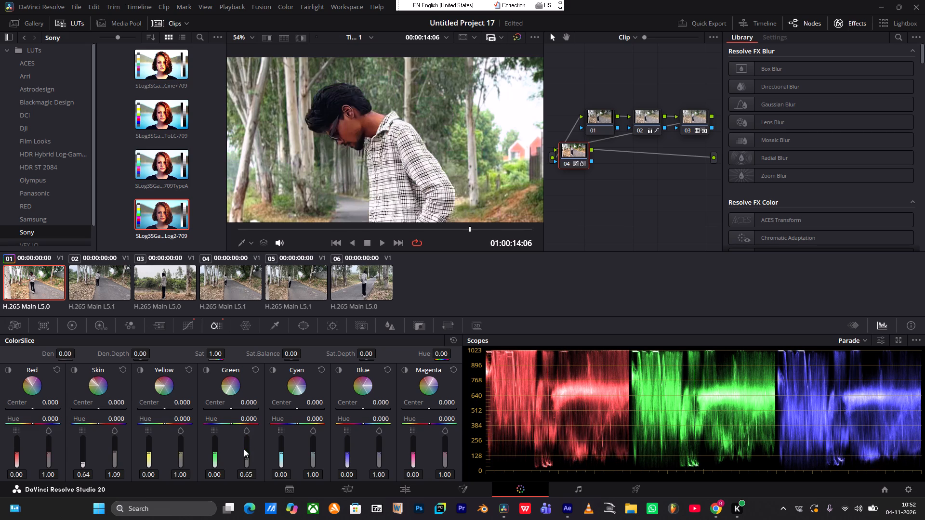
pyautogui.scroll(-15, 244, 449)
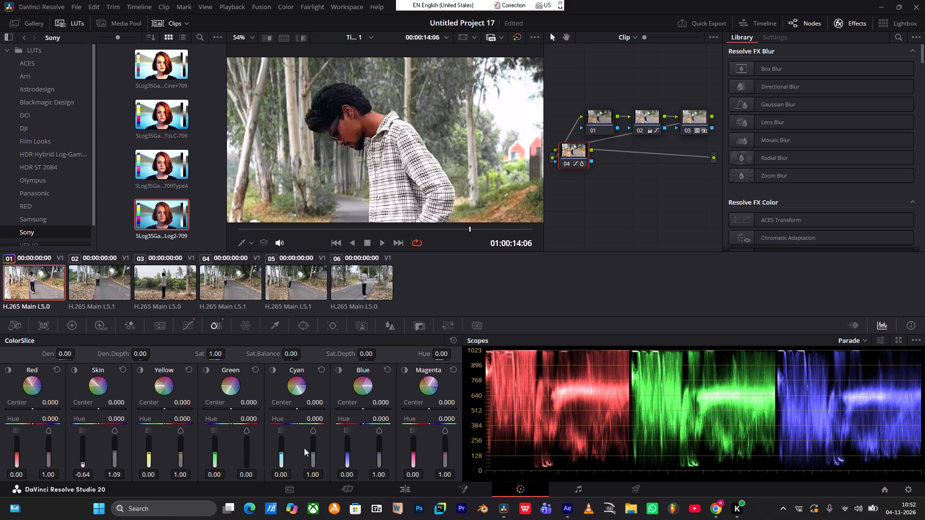
# Try removing the Cyan saturation in node 04's ColorSlice palette, then set it to 1.08.
pyautogui.scroll(-12, 315, 450)
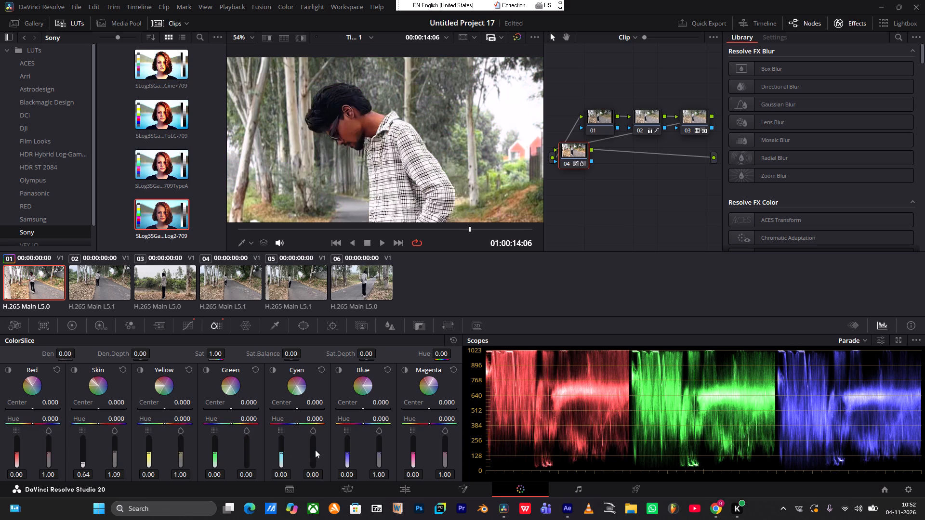
pyautogui.scroll(12, 315, 450)
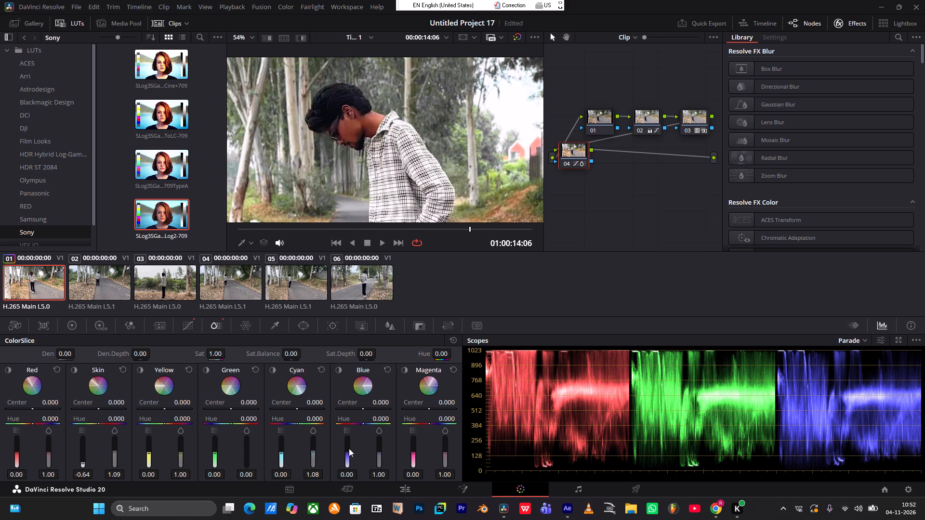
# Try stronger and weaker Blue saturation in node 04's ColorSlice palette, then set it to 1.35.
pyautogui.scroll(8, 379, 447)
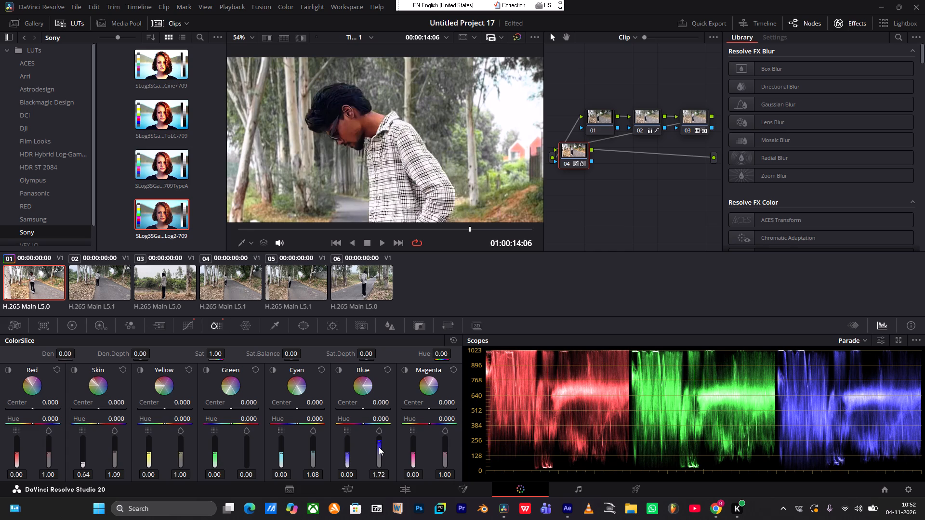
pyautogui.scroll(1, 379, 447)
pyautogui.scroll(-17, 379, 447)
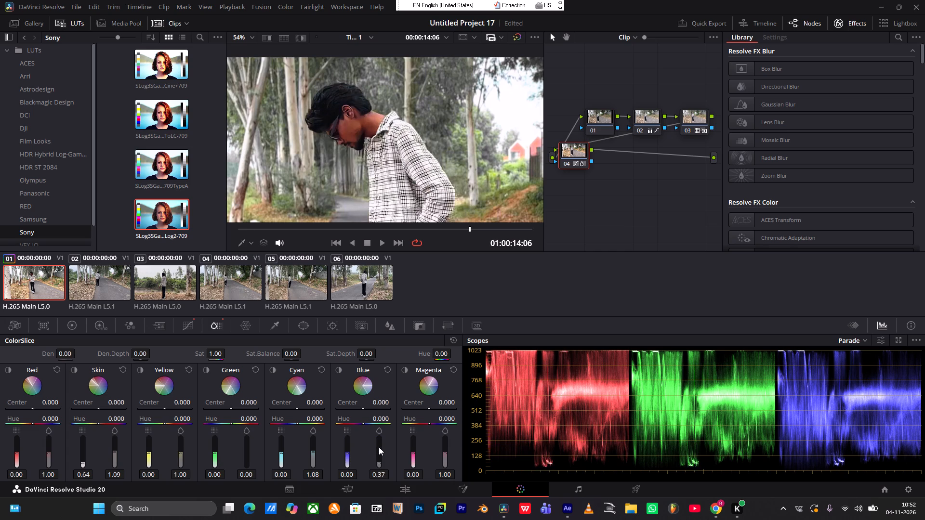
pyautogui.scroll(-5, 379, 447)
pyautogui.scroll(18, 379, 447)
pyautogui.scroll(-3, 379, 447)
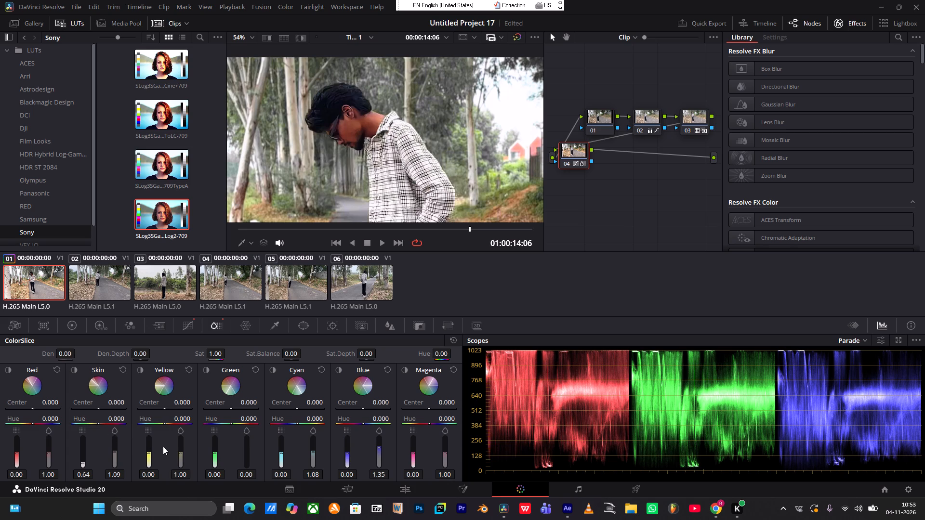
# Try high and zero Yellow saturation in node 04's ColorSlice palette, then settle on 0.54.
pyautogui.scroll(8, 181, 449)
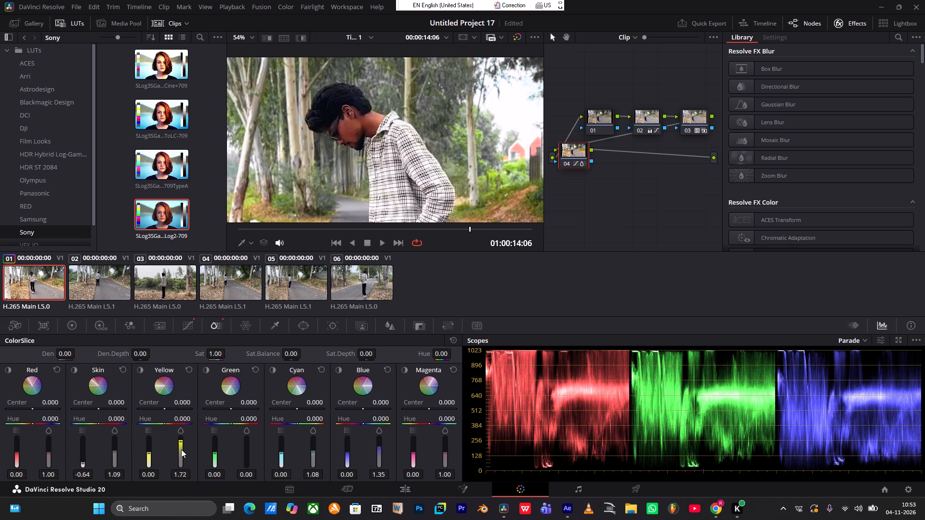
pyautogui.scroll(2, 181, 449)
pyautogui.scroll(-20, 181, 449)
pyautogui.scroll(-2, 181, 449)
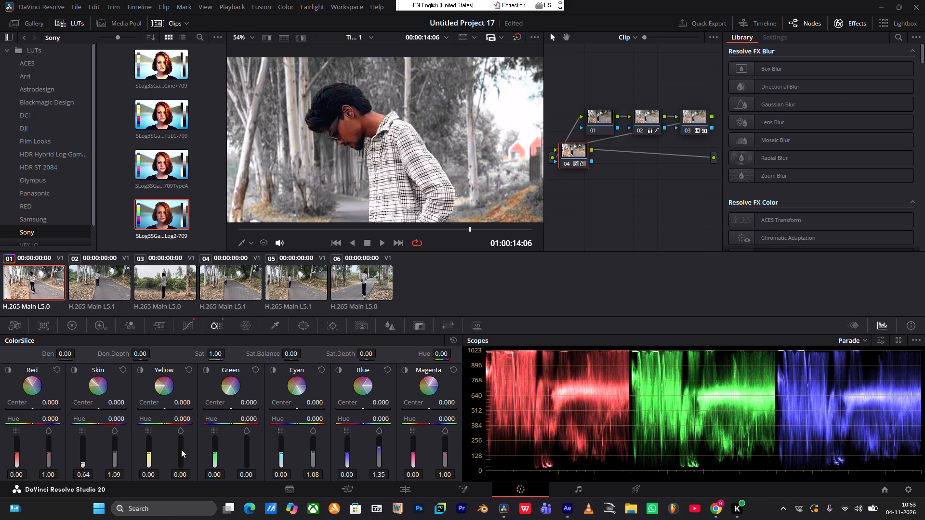
pyautogui.scroll(-2, 181, 449)
pyautogui.scroll(6, 181, 449)
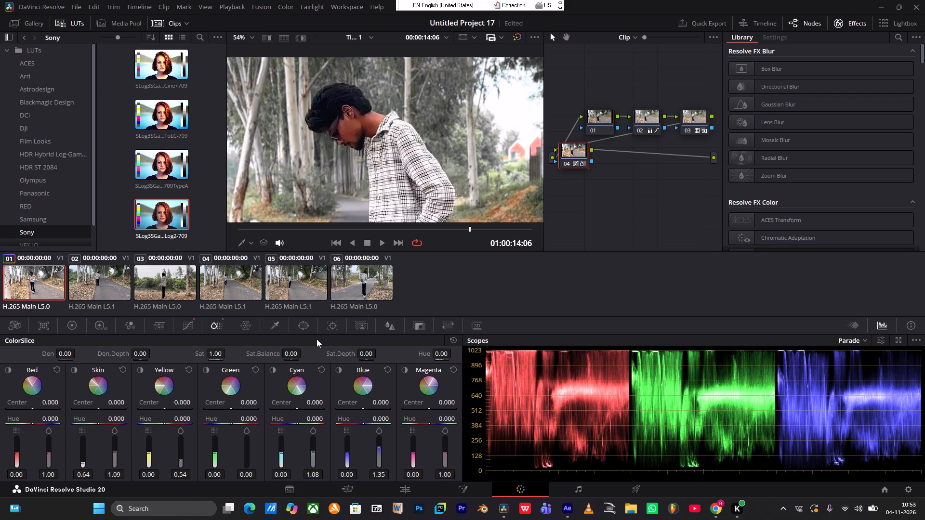
# Play back the first clip, park it at 01:00:03:03 and set node 04's ColorSlice Green saturation to 1.26.
pyautogui.press('z')
pyautogui.press('space')
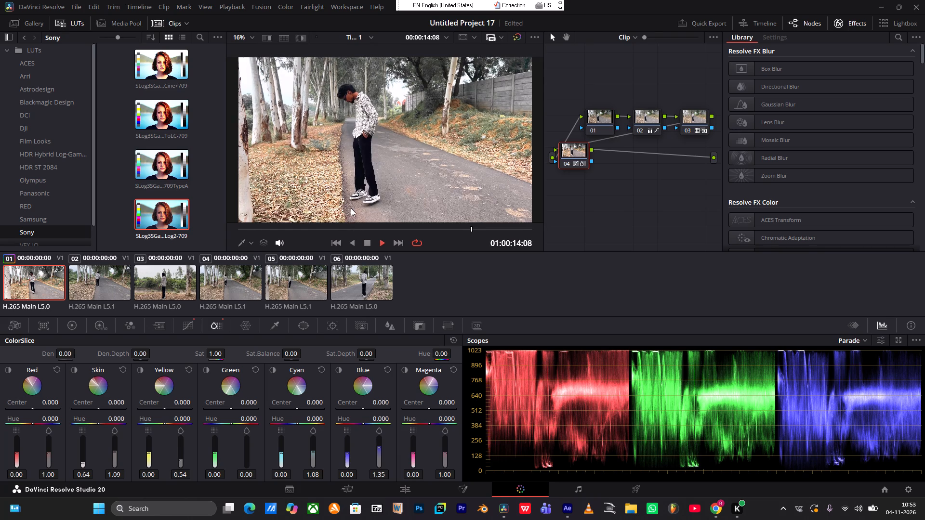
pyautogui.press('space')
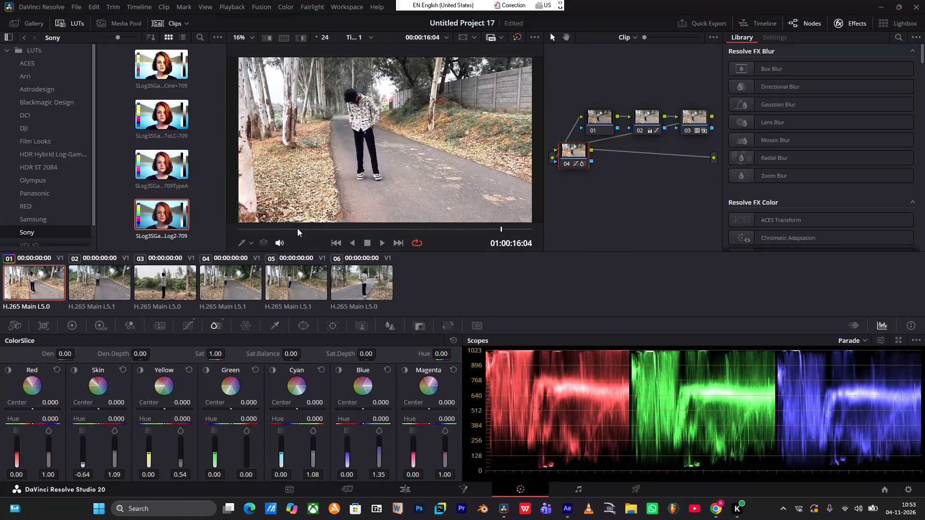
pyautogui.moveTo(297, 228); pyautogui.dragTo(271, 234)
pyautogui.press('space')
pyautogui.press('space')
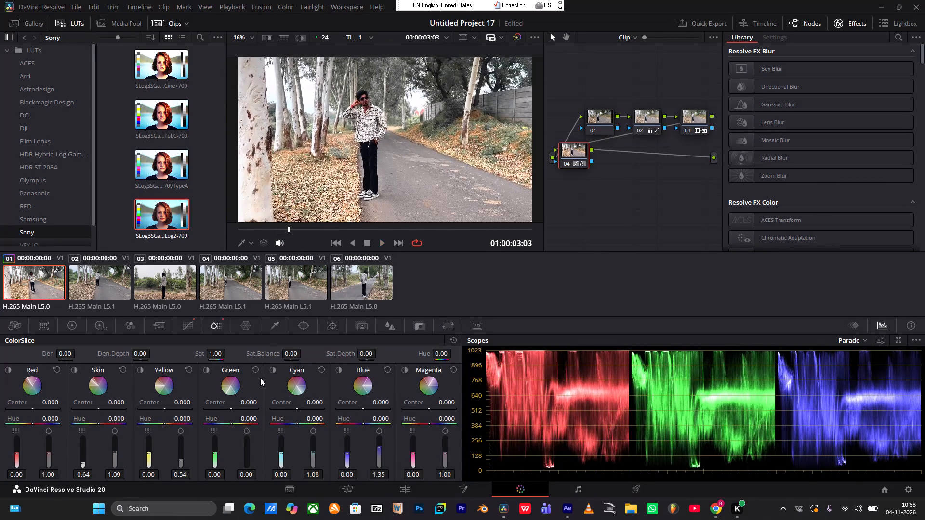
pyautogui.scroll(2, 251, 450)
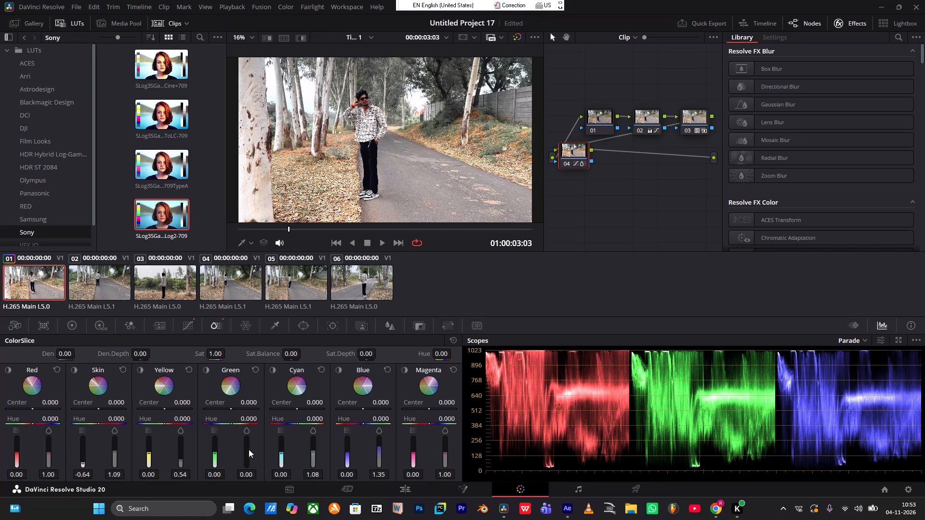
pyautogui.scroll(10, 244, 447)
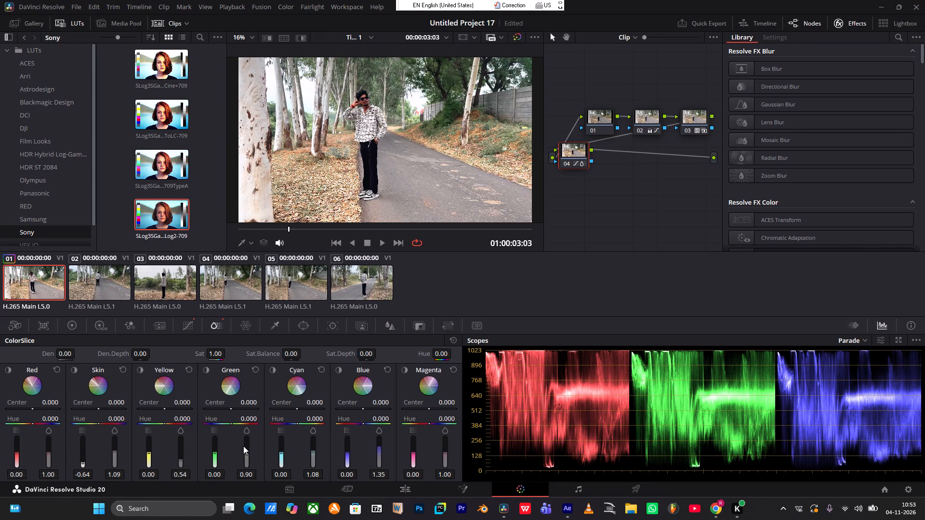
pyautogui.scroll(5, 243, 446)
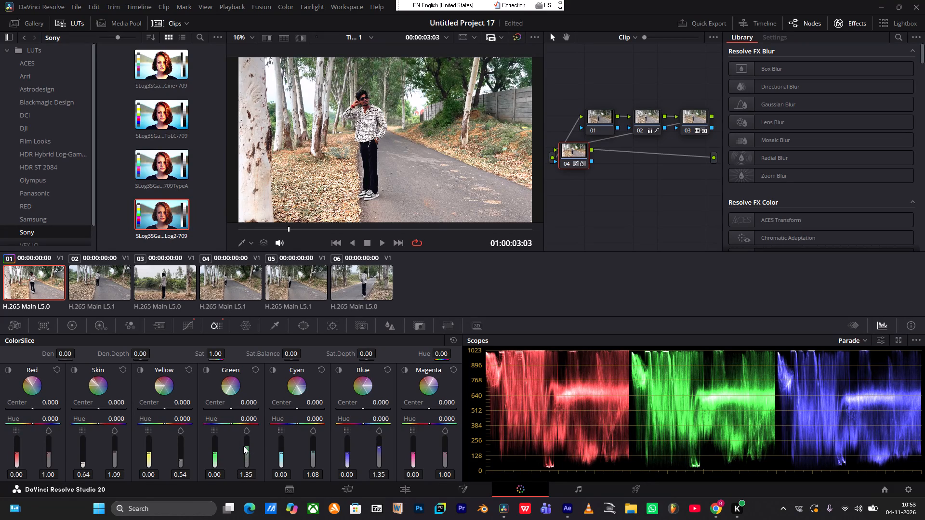
pyautogui.scroll(1, 243, 446)
pyautogui.scroll(-2, 243, 446)
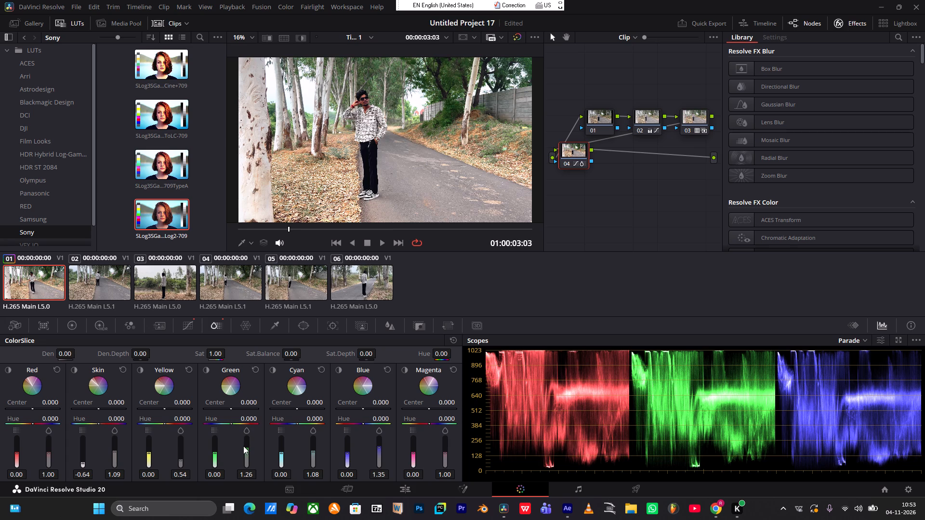
# Shift the Green hue in node 04's ColorSlice palette to 0.654 and inspect the subject up close.
pyautogui.moveTo(231, 422); pyautogui.dragTo(287, 426)
pyautogui.moveTo(287, 426); pyautogui.dragTo(391, 456)
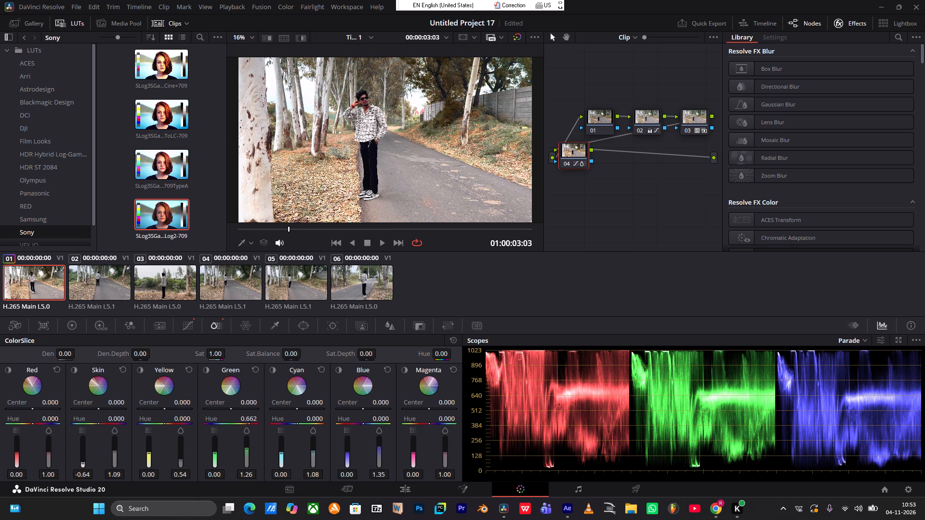
pyautogui.moveTo(391, 456); pyautogui.dragTo(389, 456)
pyautogui.scroll(9, 368, 88)
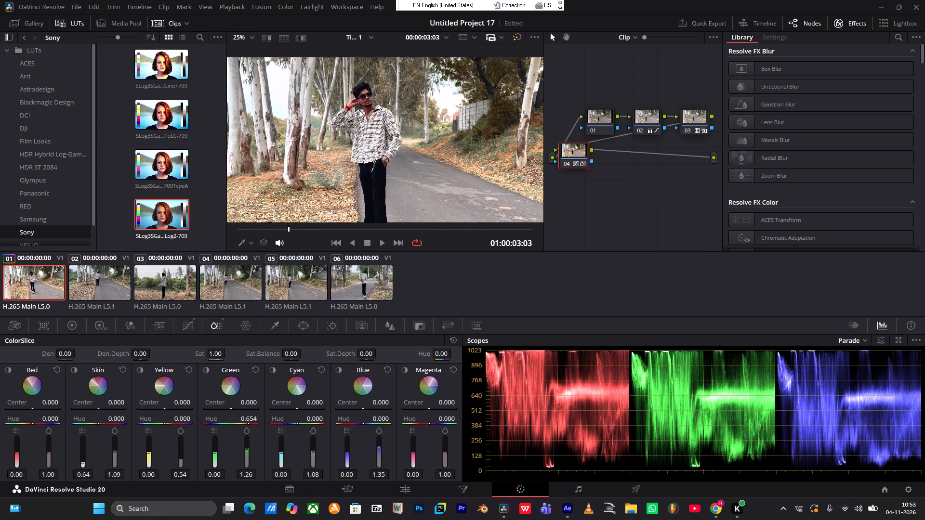
pyautogui.scroll(5, 359, 110)
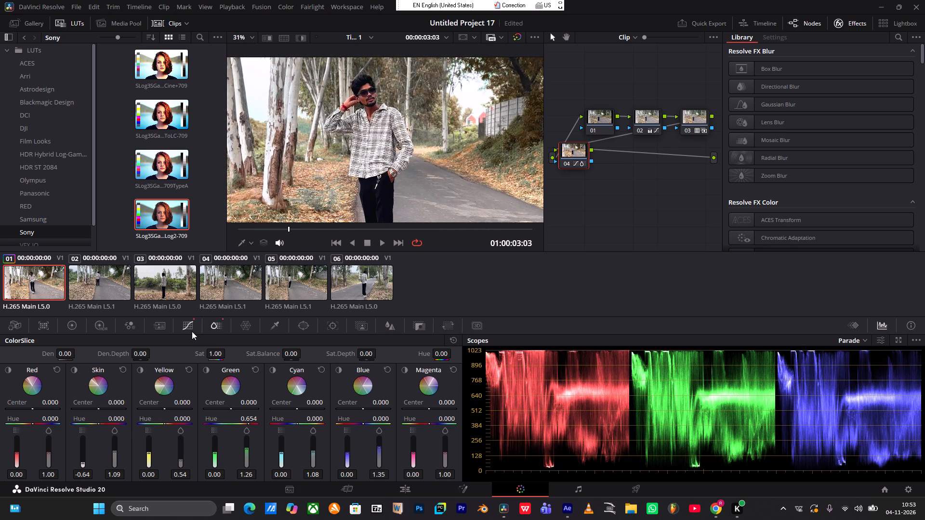
# Check node 04's custom curve, play the first clip on to 01:00:07:20 and compare the picture with the grade bypassed.
pyautogui.click(191, 331)
pyautogui.click(333, 357)
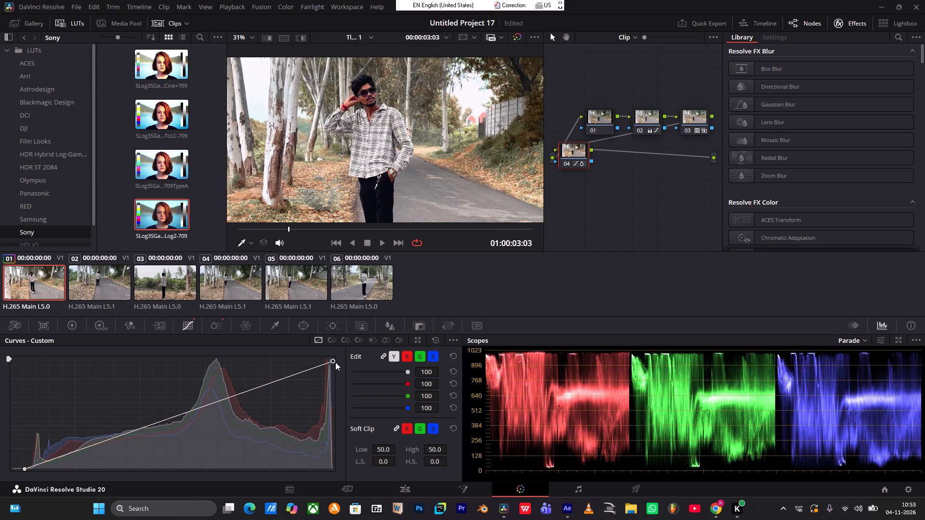
pyautogui.press('space')
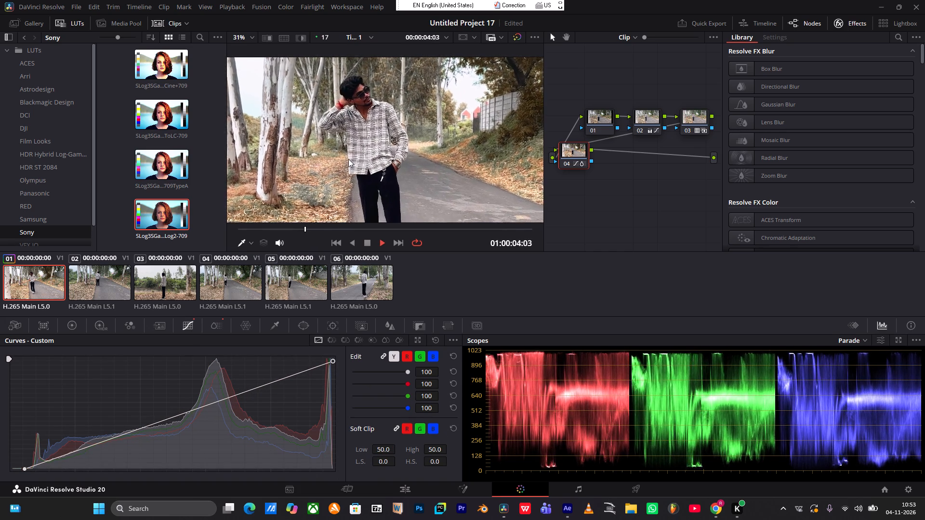
pyautogui.press('space')
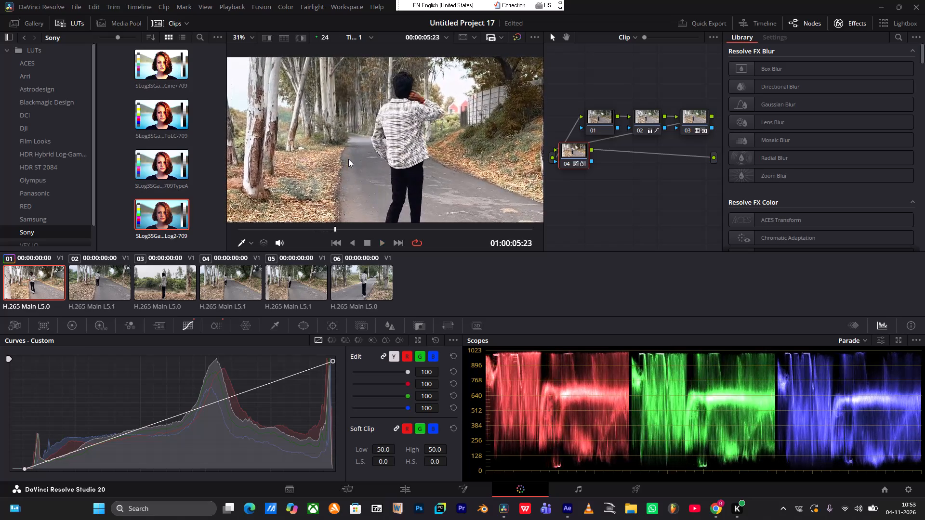
pyautogui.write('z')
pyautogui.press('space')
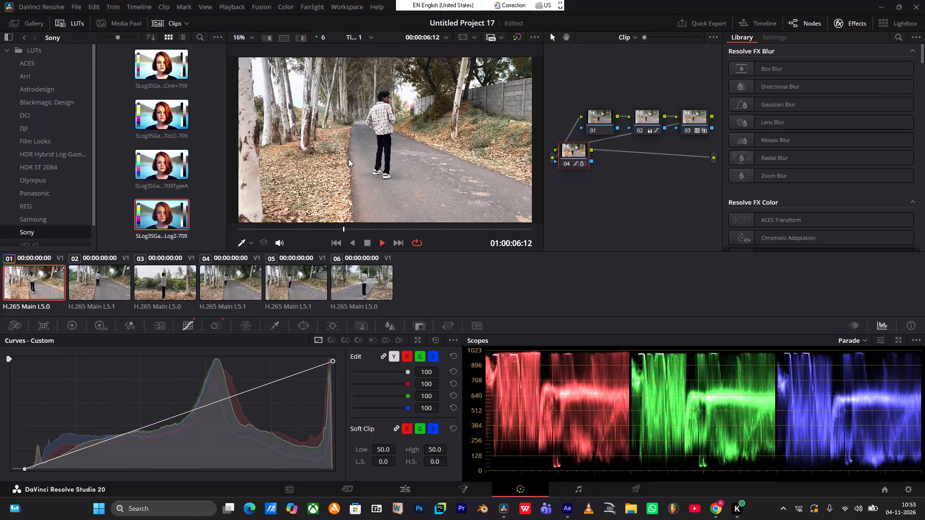
pyautogui.press('space')
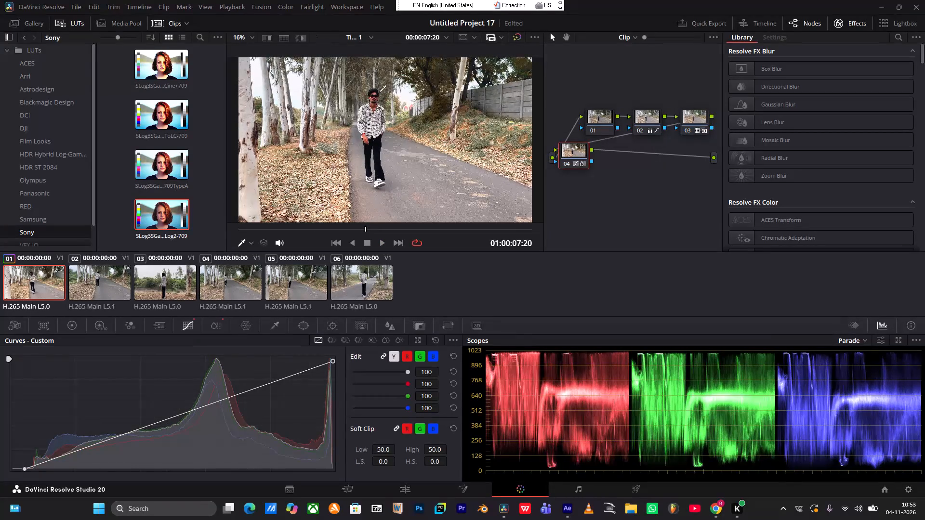
pyautogui.click(515, 35)
pyautogui.click(515, 35)
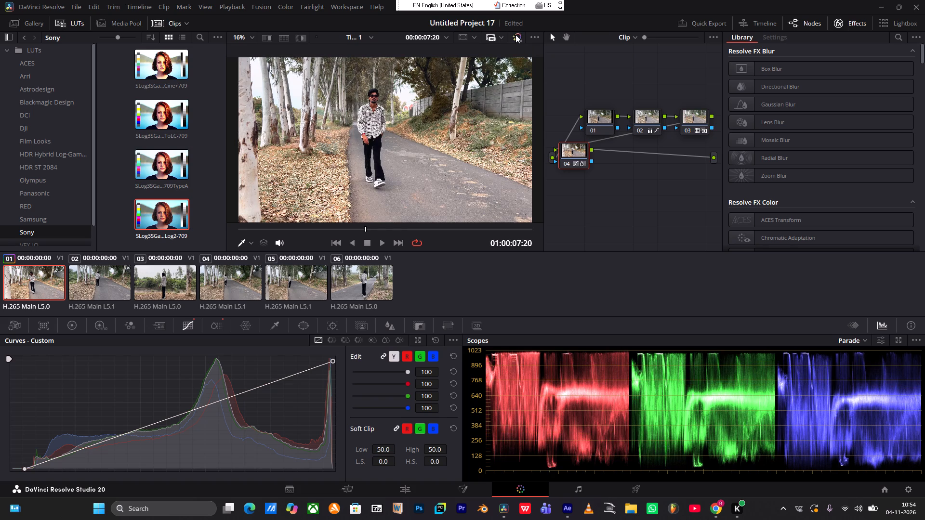
pyautogui.click(515, 35)
pyautogui.click(515, 35)
# Add a serial node after node 04 and a layer node beneath the new one.
pyautogui.hotkey('alt', 's')
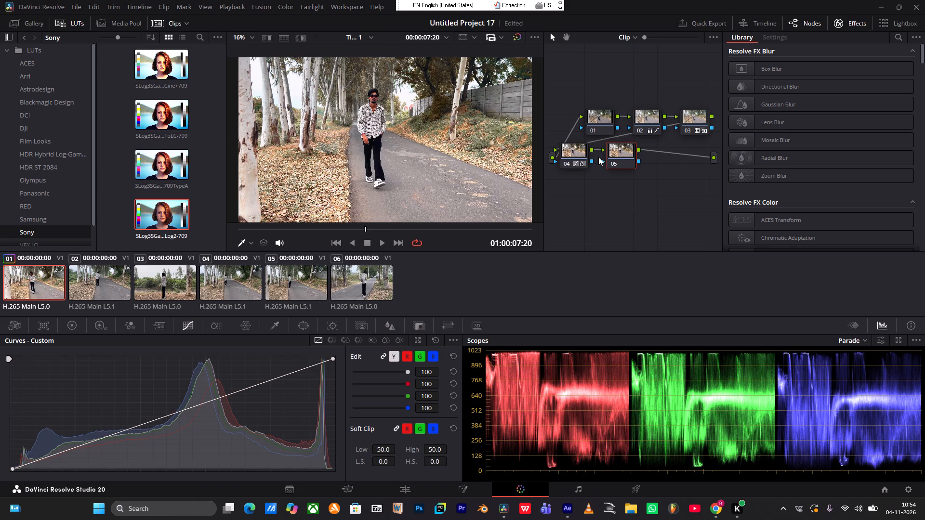
pyautogui.hotkey('alt', 'l')
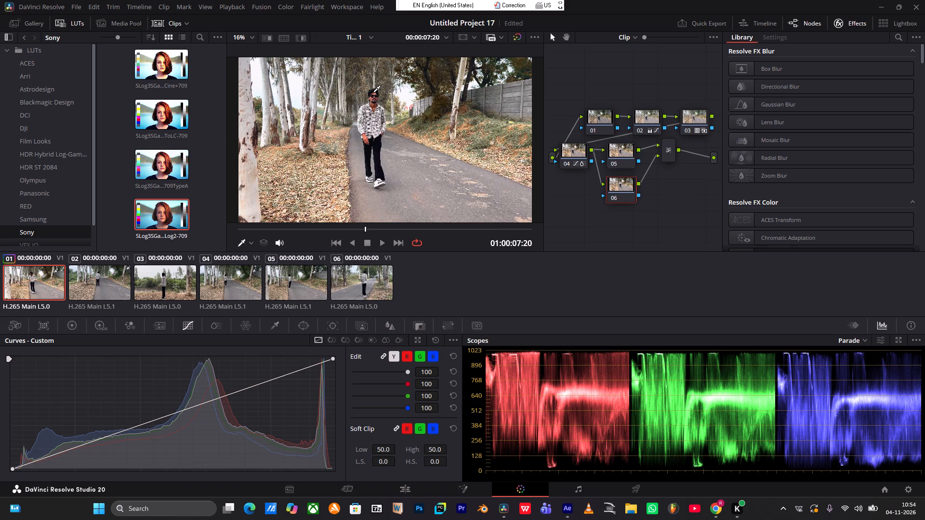
# Park the first clip at 01:00:11:22 and sample the subject's neck skin with node 06's HSL Qualifier, giving hue centre 33.0 and width 1.9.
pyautogui.keyDown('ctrl'); pyautogui.scroll(5, 373, 93); pyautogui.keyUp('ctrl')
pyautogui.keyDown('ctrl'); pyautogui.scroll(-5, 384, 137); pyautogui.keyUp('ctrl')
pyautogui.scroll(5, 383, 117)
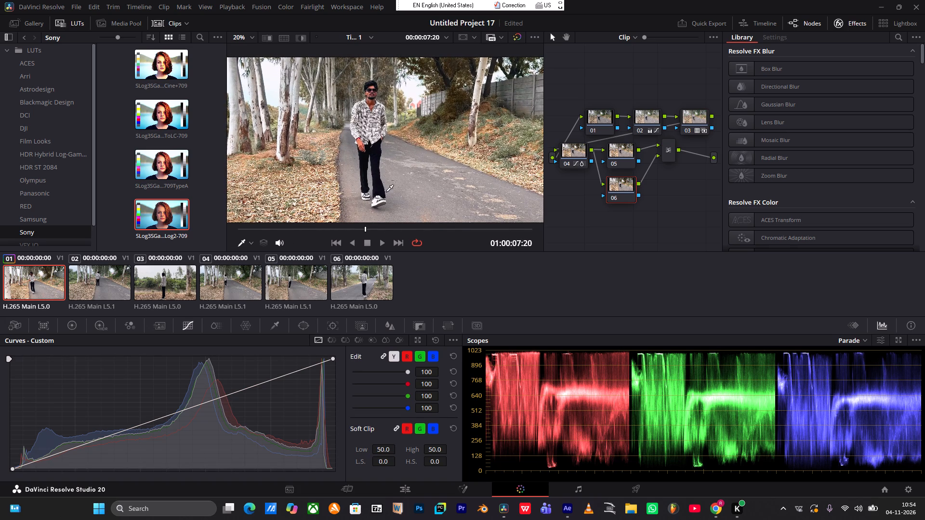
pyautogui.moveTo(375, 229); pyautogui.dragTo(382, 229)
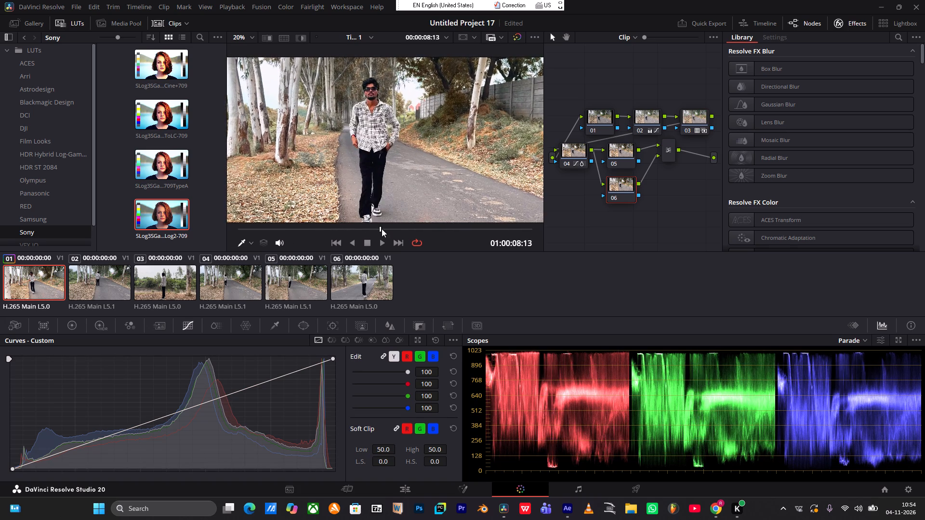
pyautogui.moveTo(382, 229); pyautogui.dragTo(560, 216)
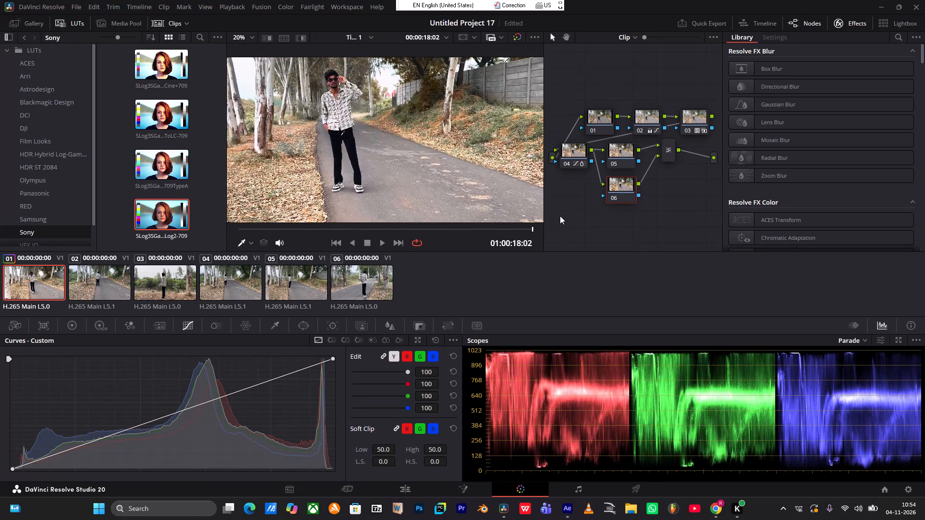
pyautogui.moveTo(560, 216); pyautogui.dragTo(431, 217)
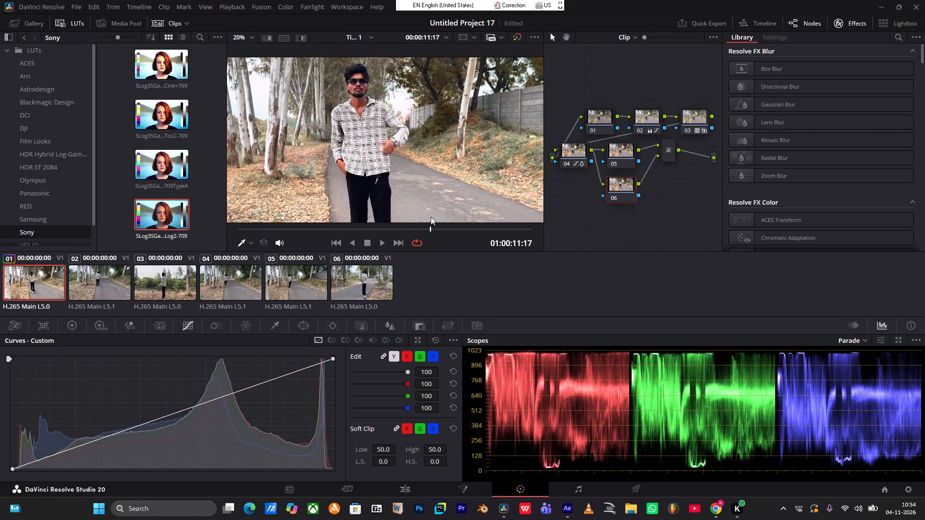
pyautogui.moveTo(431, 217); pyautogui.dragTo(432, 217)
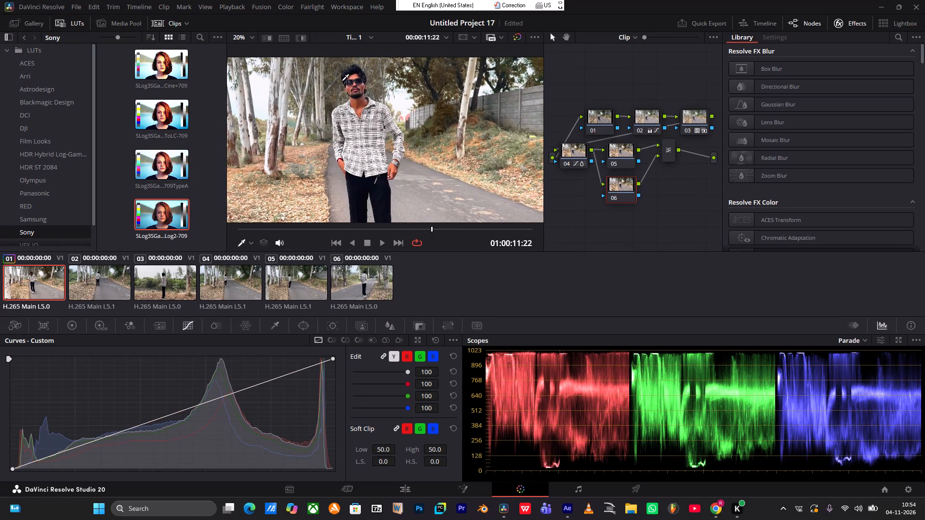
pyautogui.scroll(20, 367, 86)
pyautogui.scroll(2, 367, 86)
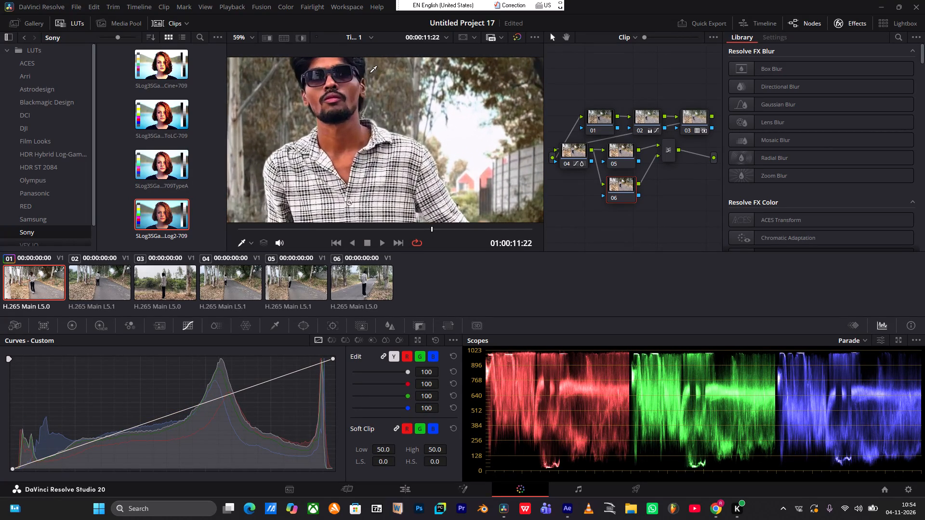
pyautogui.click(277, 321)
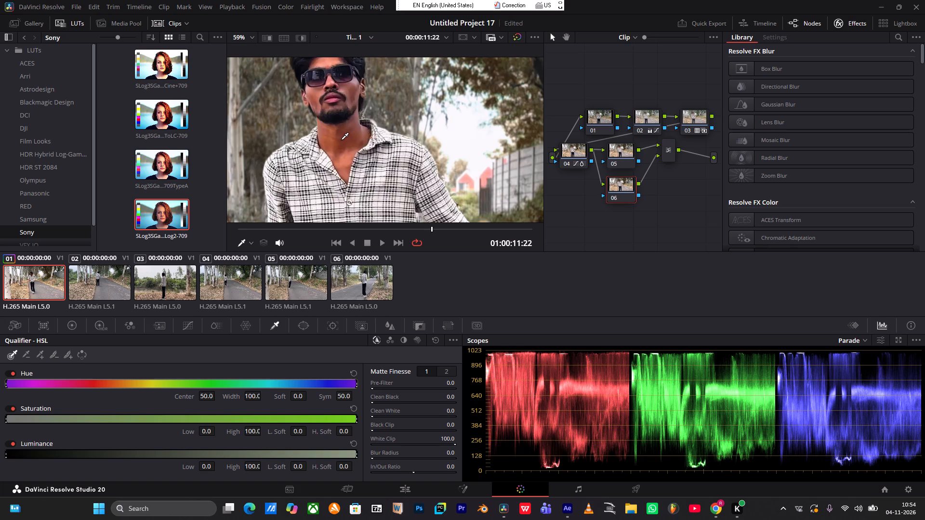
pyautogui.moveTo(342, 141); pyautogui.dragTo(343, 141)
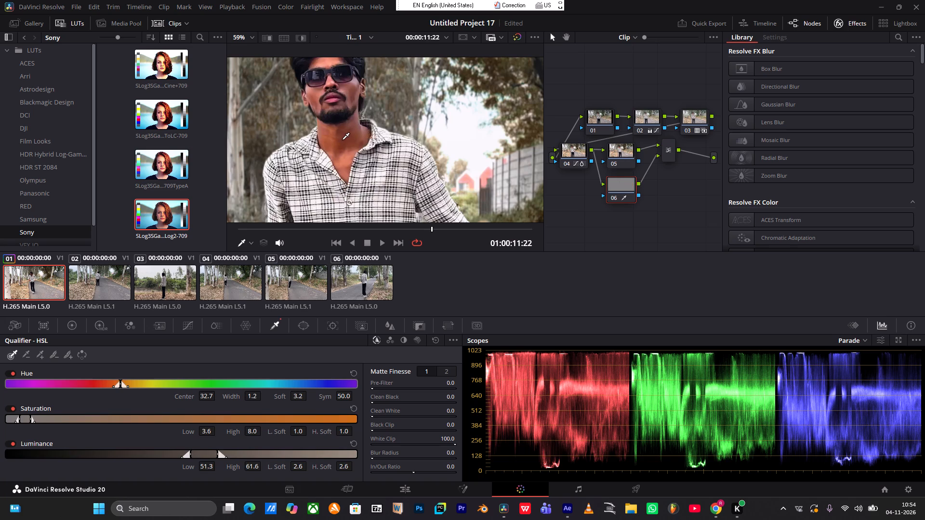
pyautogui.moveTo(343, 141); pyautogui.dragTo(349, 142)
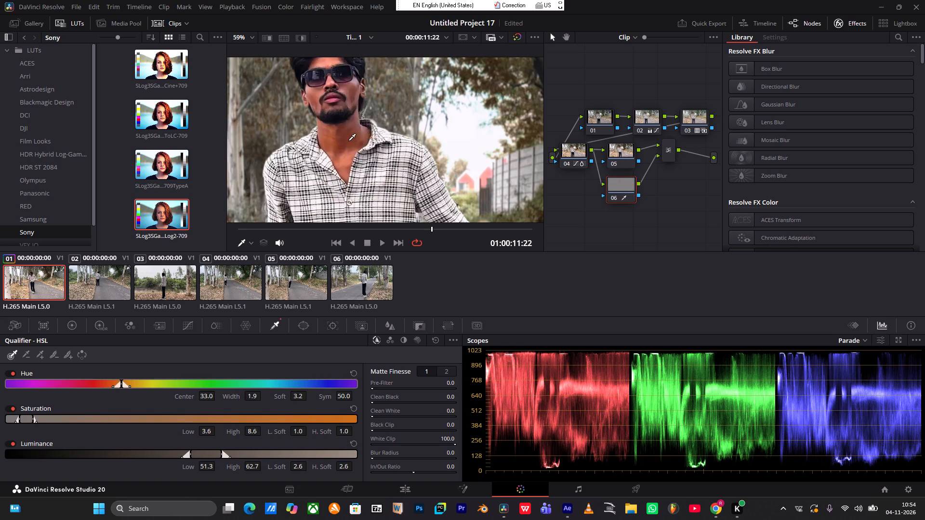
pyautogui.moveTo(349, 142); pyautogui.dragTo(349, 142)
# Turn on the Highlight view to isolate node 06's qualified skin area.
pyautogui.click(296, 38)
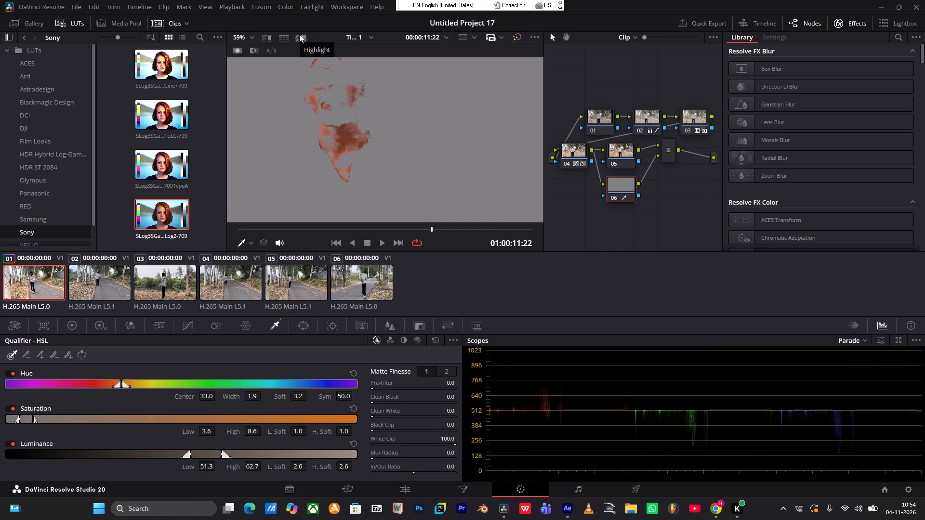
pyautogui.rightClick(299, 34)
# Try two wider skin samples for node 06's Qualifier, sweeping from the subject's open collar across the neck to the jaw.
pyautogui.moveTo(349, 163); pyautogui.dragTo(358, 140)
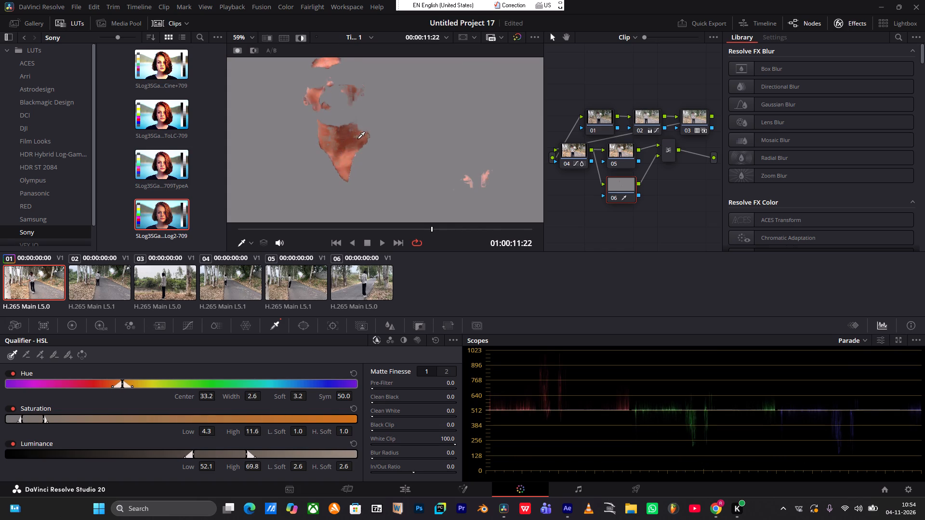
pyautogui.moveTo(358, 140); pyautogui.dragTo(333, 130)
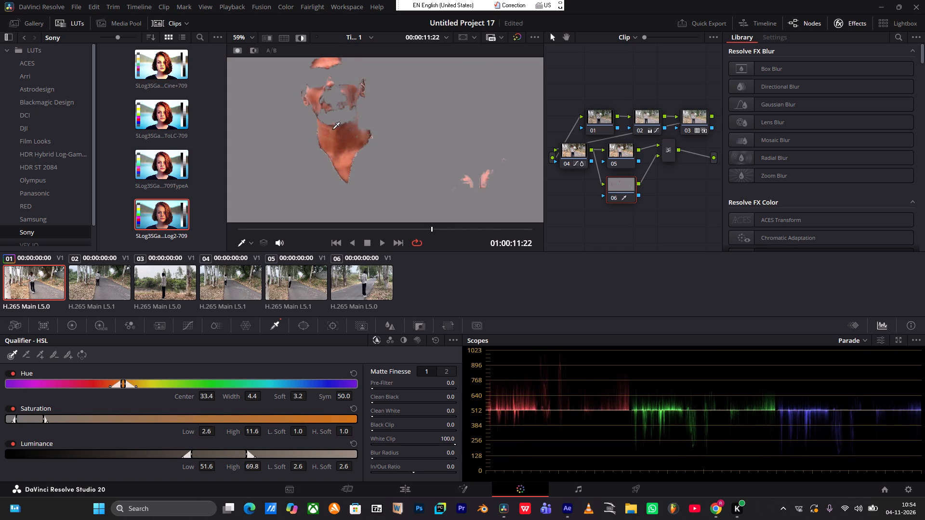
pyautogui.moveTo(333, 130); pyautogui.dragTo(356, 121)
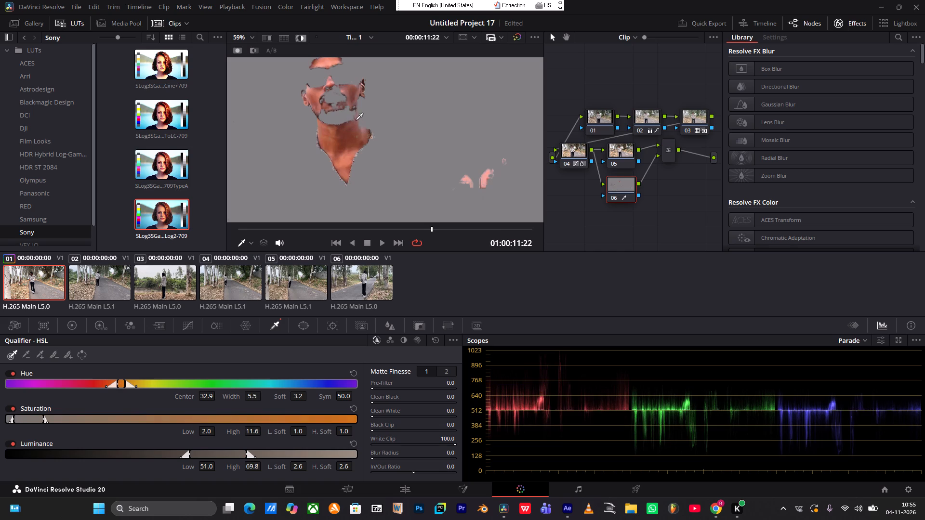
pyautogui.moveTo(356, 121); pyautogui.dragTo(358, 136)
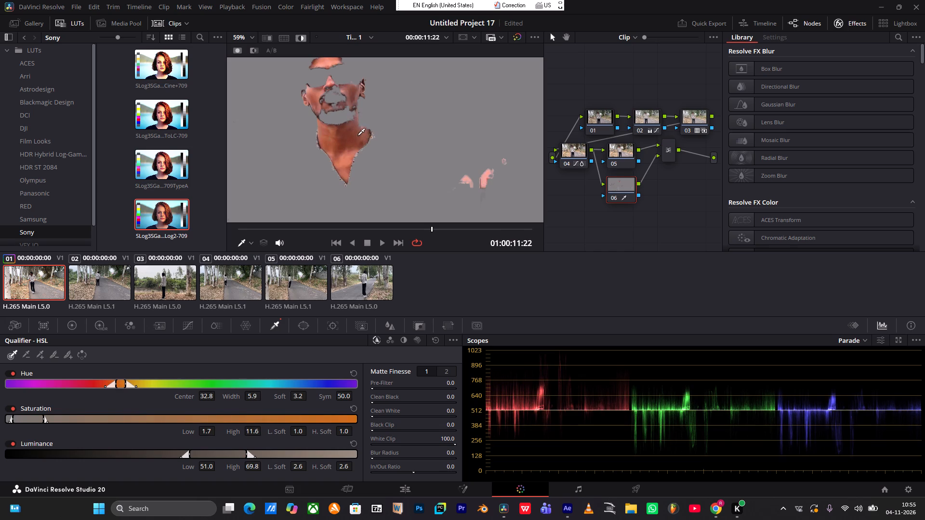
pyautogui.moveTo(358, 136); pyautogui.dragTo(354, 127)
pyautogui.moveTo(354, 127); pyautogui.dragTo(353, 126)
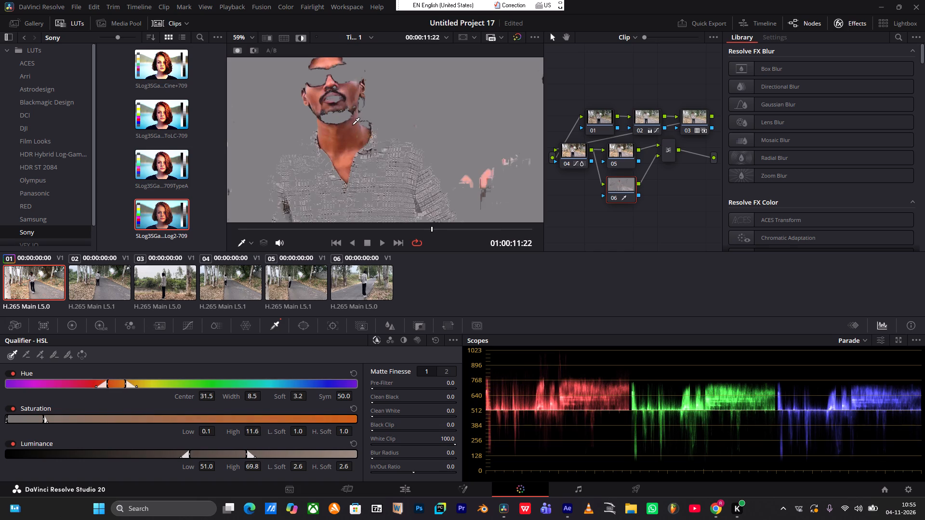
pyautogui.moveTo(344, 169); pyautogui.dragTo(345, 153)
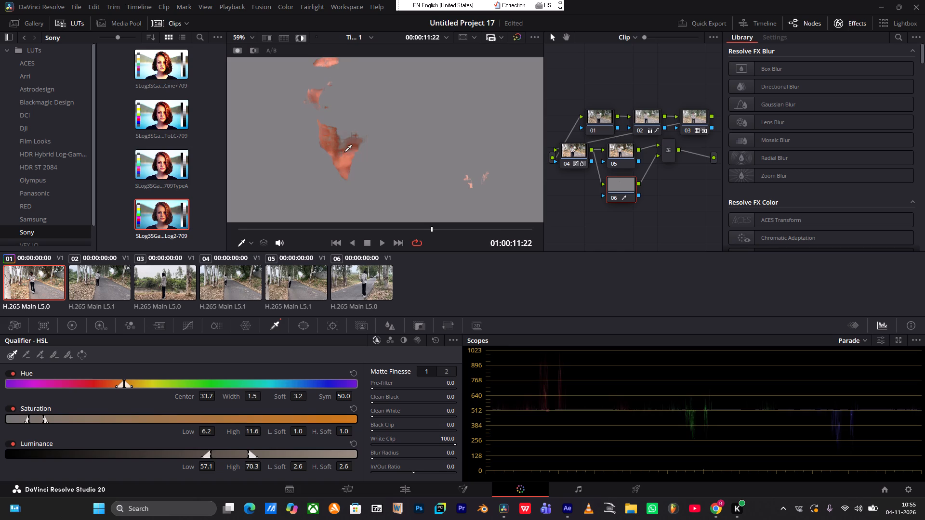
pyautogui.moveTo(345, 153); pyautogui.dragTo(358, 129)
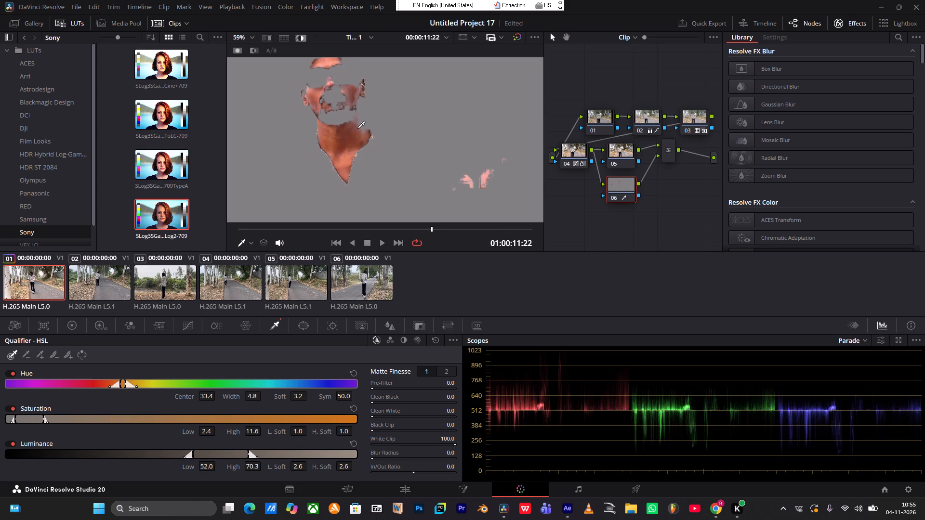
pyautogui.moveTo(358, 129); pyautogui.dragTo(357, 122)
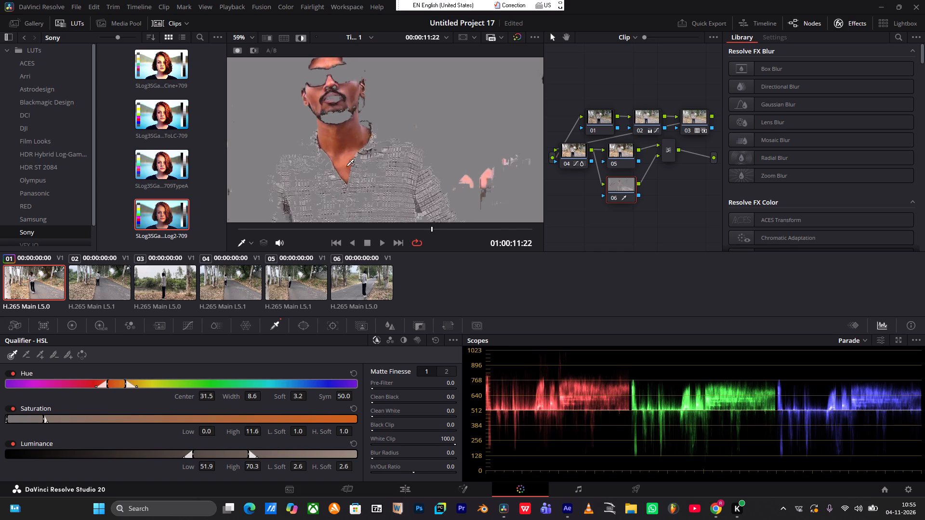
# Resample the subject's skin from the open collar across the neck and jaw with node 06's Qualifier, giving hue centre 31.9 and width 7.9.
pyautogui.moveTo(346, 169); pyautogui.dragTo(342, 126)
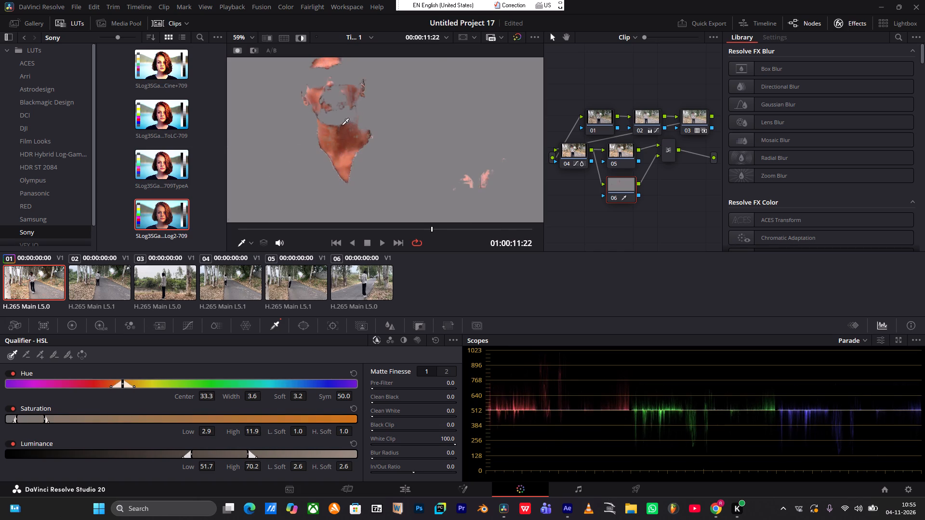
pyautogui.moveTo(342, 126); pyautogui.dragTo(360, 137)
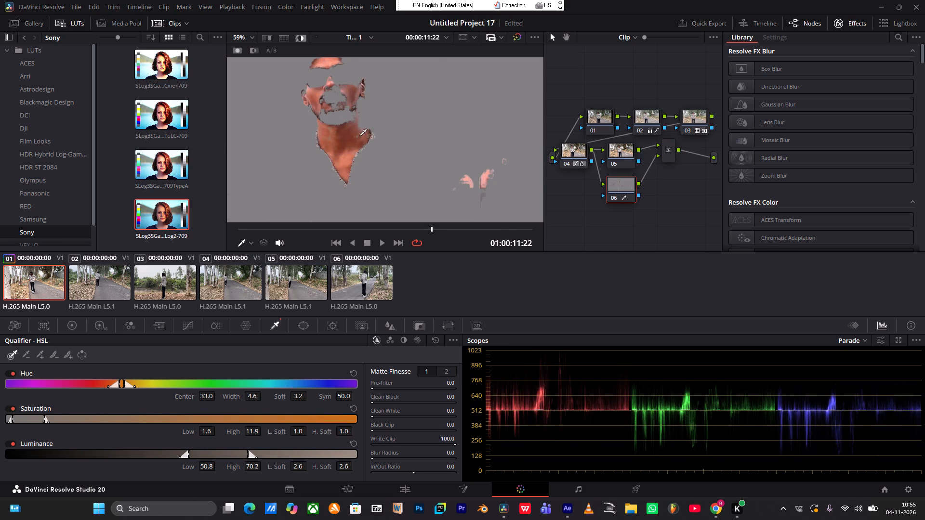
pyautogui.moveTo(360, 137); pyautogui.dragTo(354, 130)
pyautogui.moveTo(354, 130); pyautogui.dragTo(331, 133)
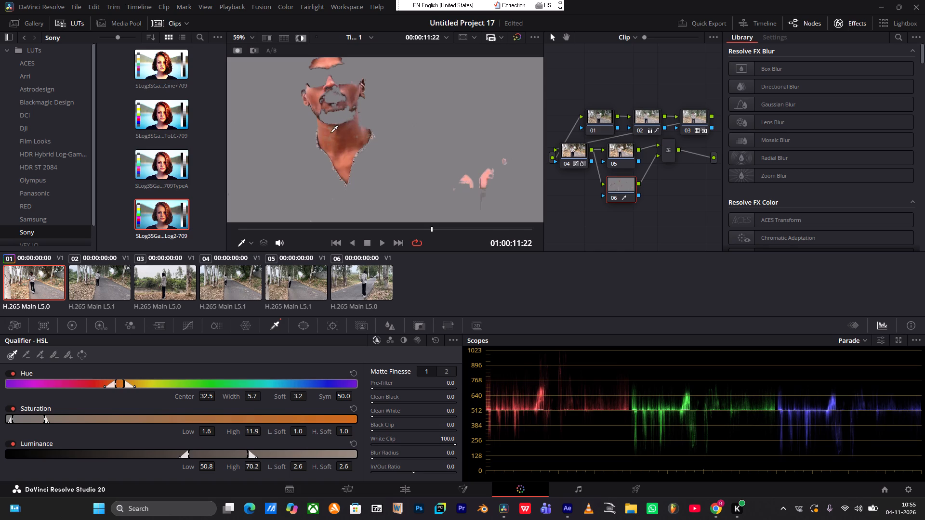
pyautogui.moveTo(331, 133); pyautogui.dragTo(330, 132)
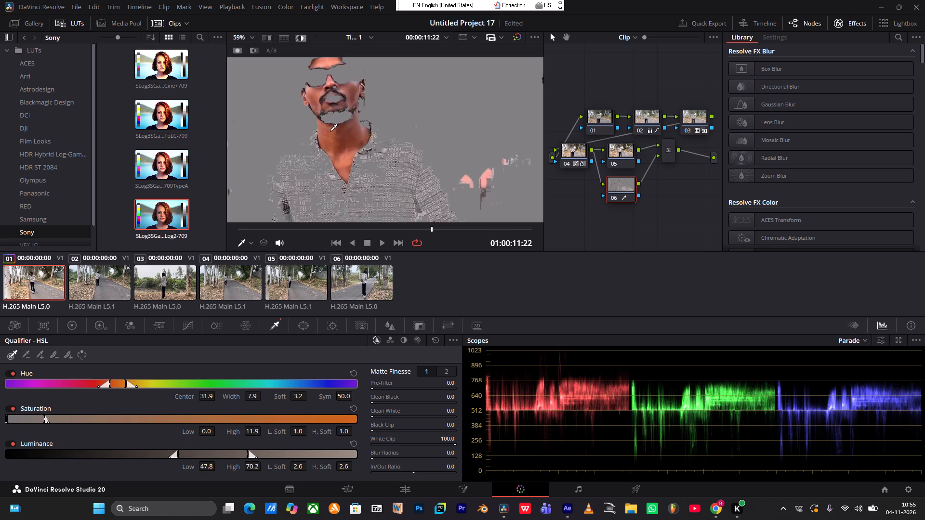
# Add the subject's cheek and the skin beside the sunglasses to node 06's qualifier range, giving hue centre 25.3 and width 21.3.
pyautogui.scroll(-17, 330, 132)
pyautogui.scroll(2, 338, 103)
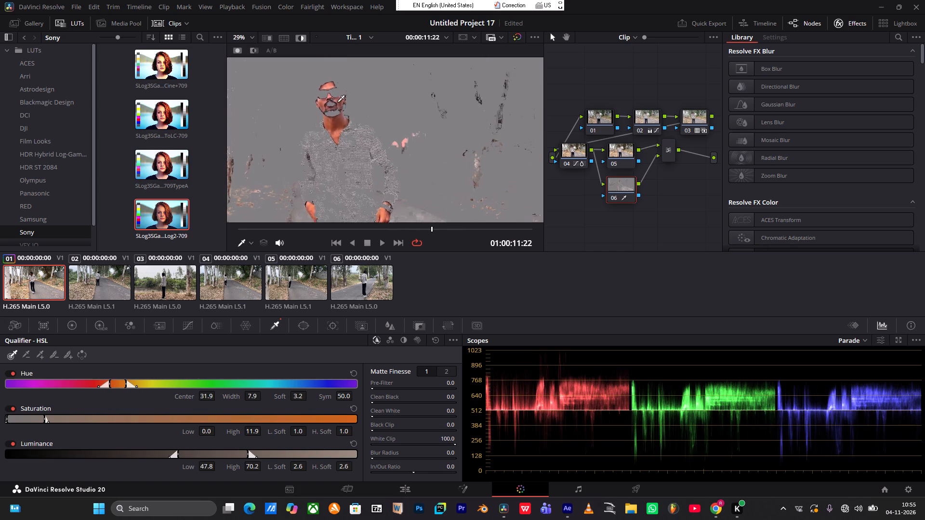
pyautogui.scroll(7, 338, 103)
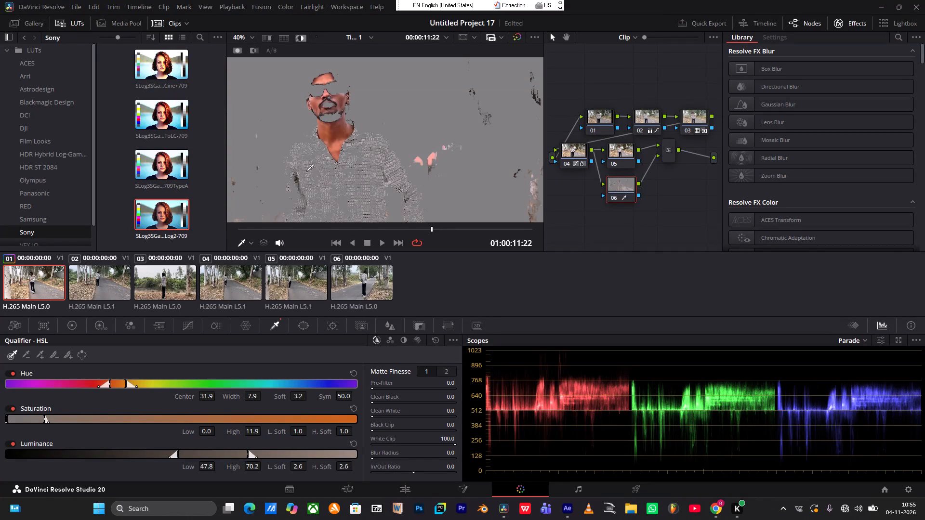
pyautogui.scroll(-17, 330, 146)
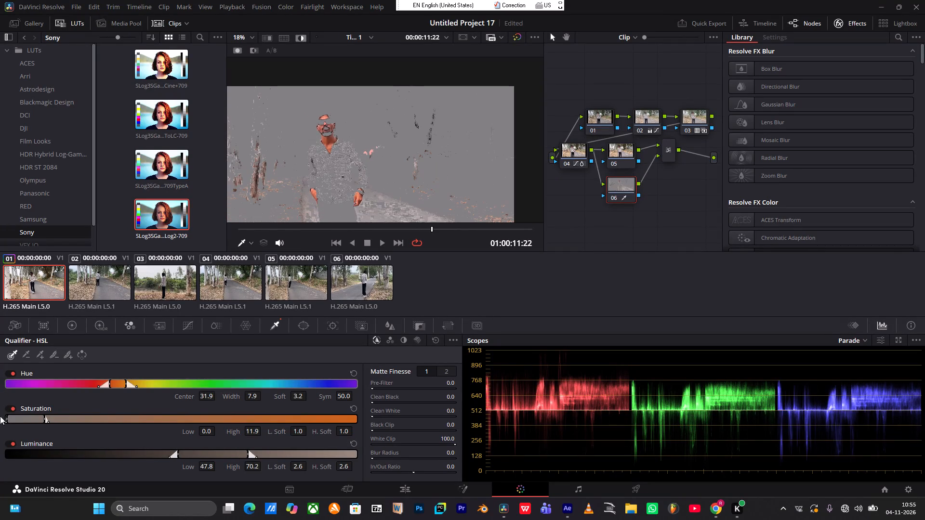
pyautogui.click(40, 358)
pyautogui.scroll(3, 342, 110)
pyautogui.scroll(20, 318, 143)
pyautogui.scroll(8, 318, 143)
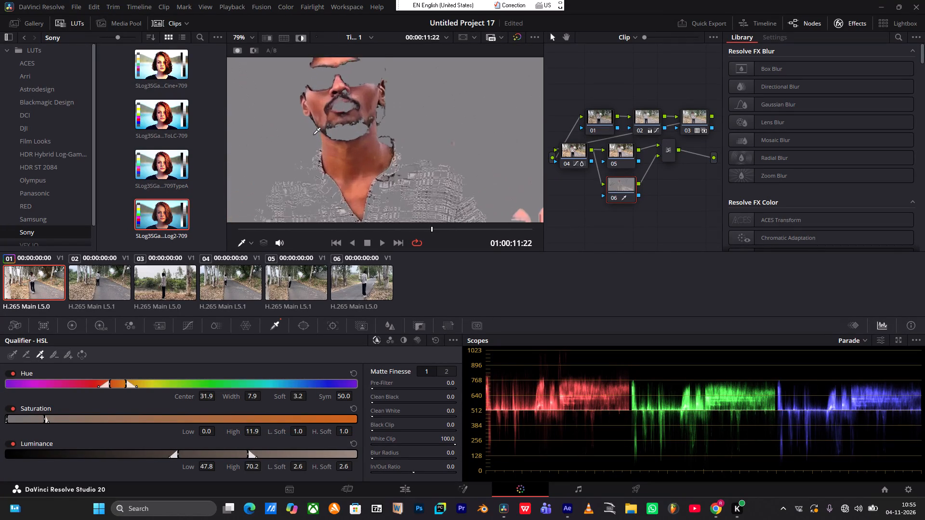
pyautogui.scroll(4, 314, 135)
pyautogui.moveTo(383, 74); pyautogui.dragTo(380, 74)
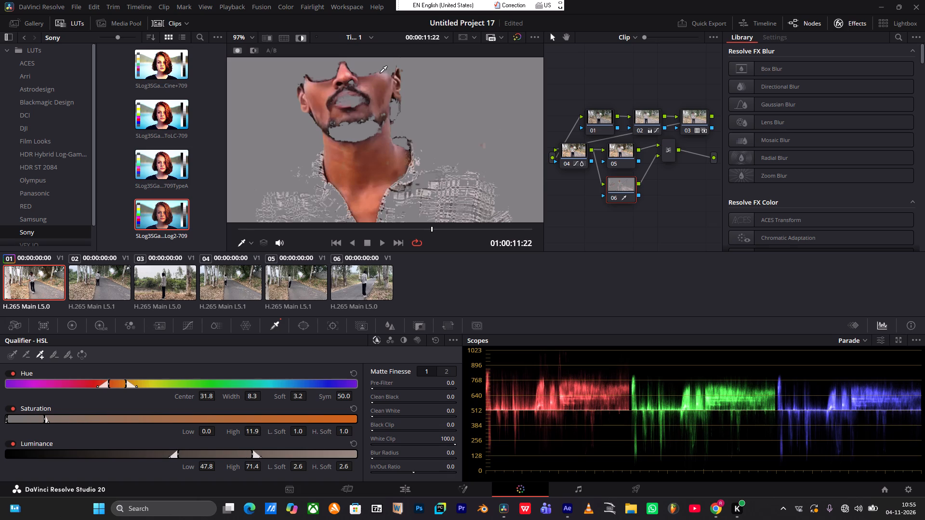
pyautogui.moveTo(380, 74); pyautogui.dragTo(389, 78)
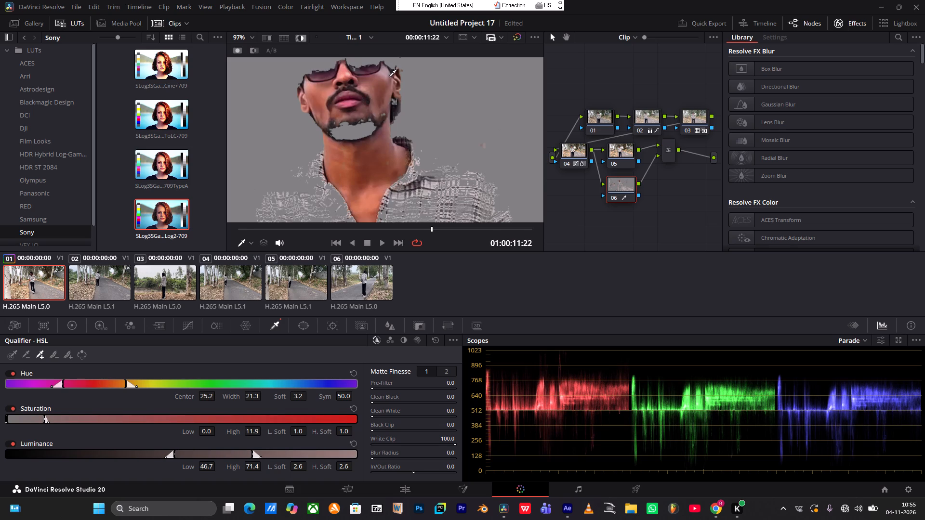
pyautogui.moveTo(389, 78); pyautogui.dragTo(380, 101)
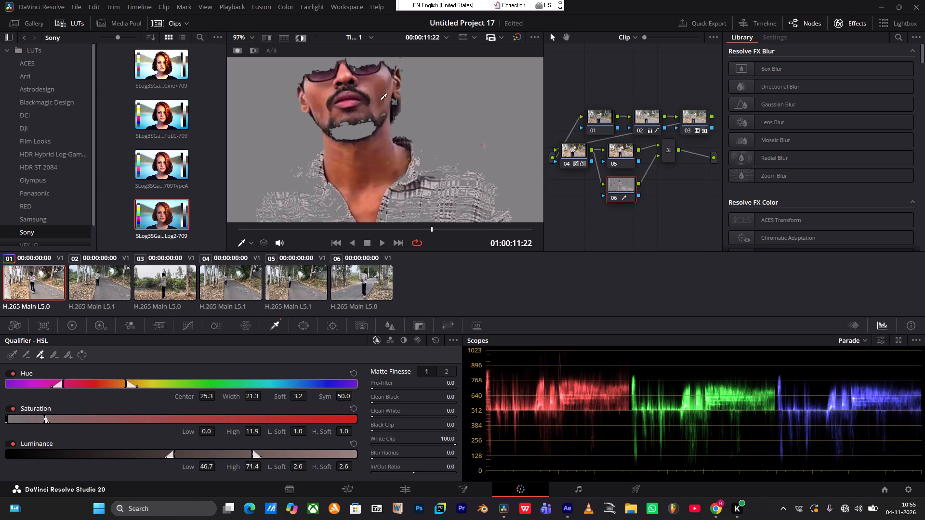
pyautogui.moveTo(380, 101); pyautogui.dragTo(381, 88)
# Raise the low luminance limit of node 06's Qualifier to 55.4.
pyautogui.scroll(-18, 381, 88)
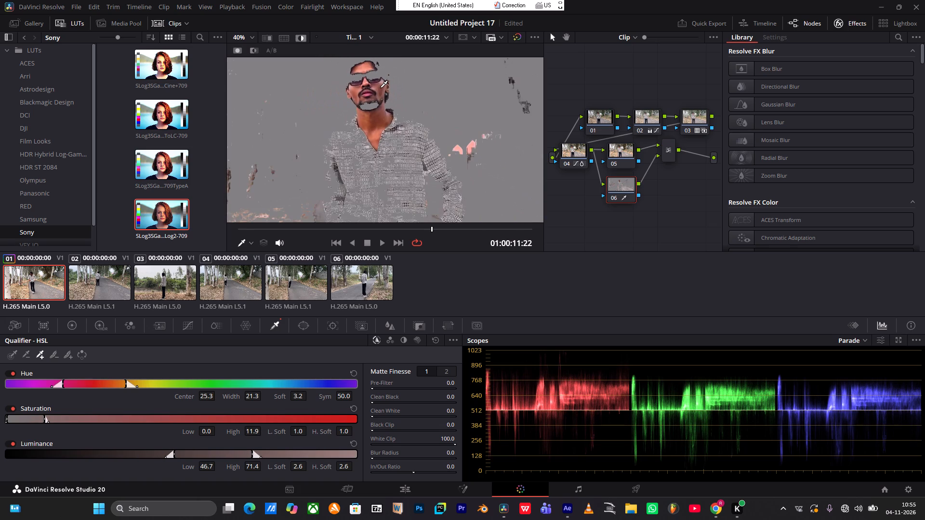
pyautogui.scroll(-1, 381, 89)
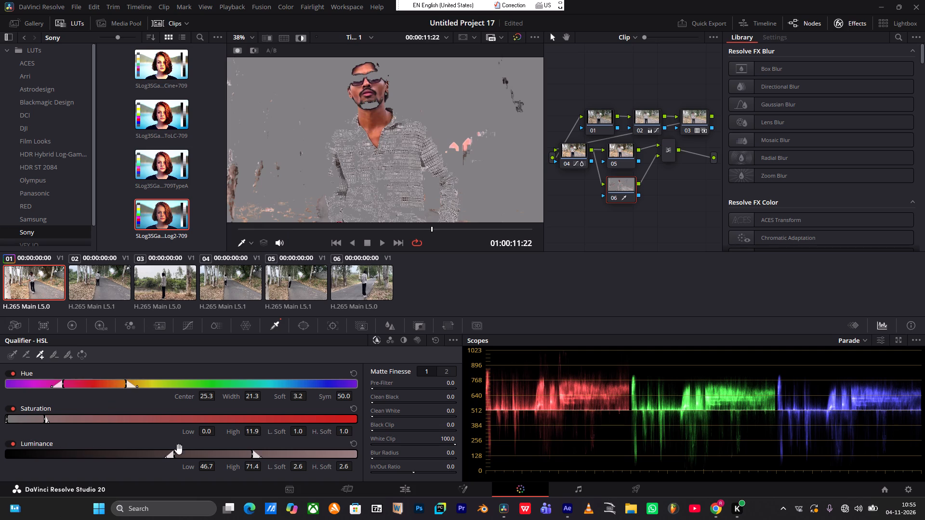
pyautogui.moveTo(172, 455); pyautogui.dragTo(206, 458)
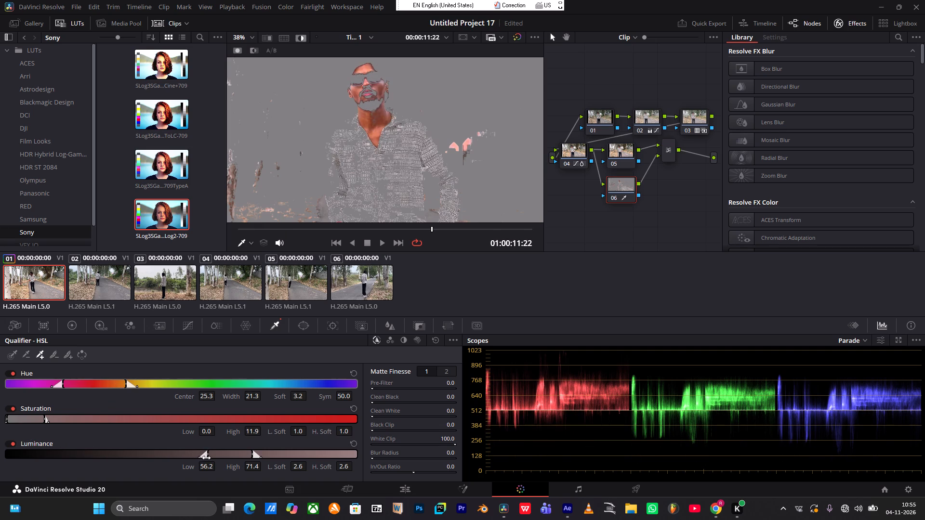
pyautogui.moveTo(206, 458); pyautogui.dragTo(217, 459)
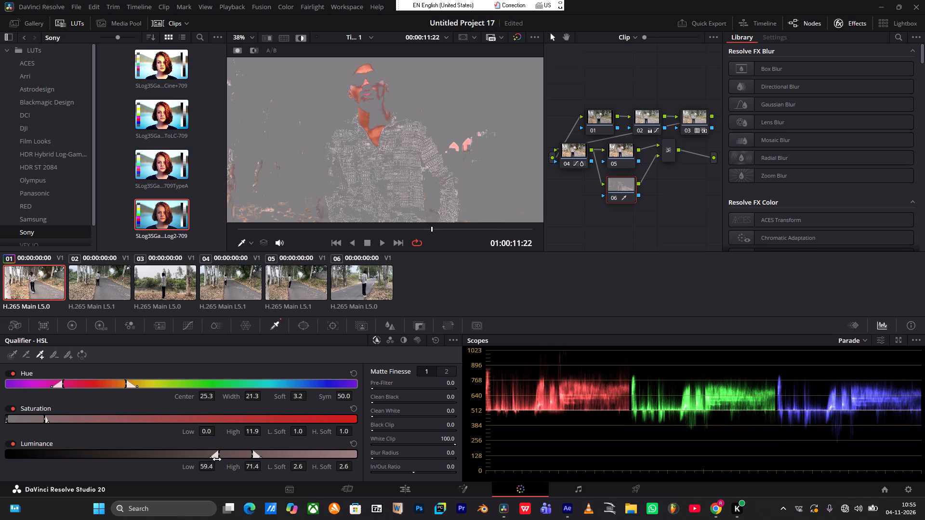
pyautogui.moveTo(217, 459); pyautogui.dragTo(203, 460)
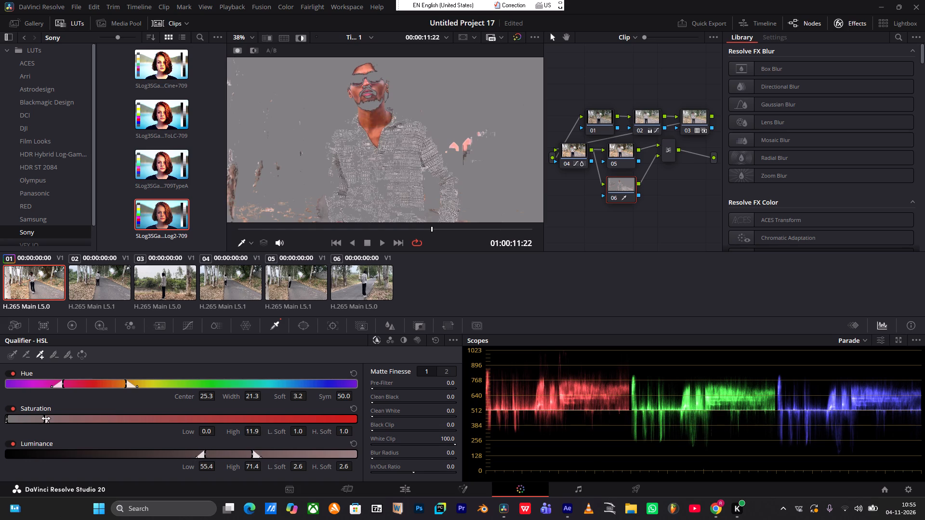
# Shift and narrow node 06's qualifier saturation range to low 3.3 and high 12.1, excluding the shirt.
pyautogui.moveTo(30, 419); pyautogui.dragTo(50, 420)
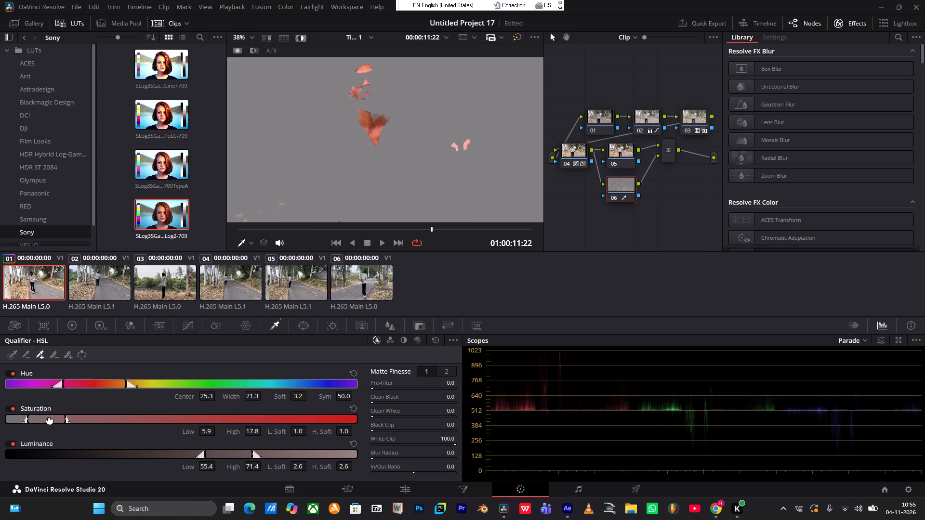
pyautogui.moveTo(50, 420); pyautogui.dragTo(19, 415)
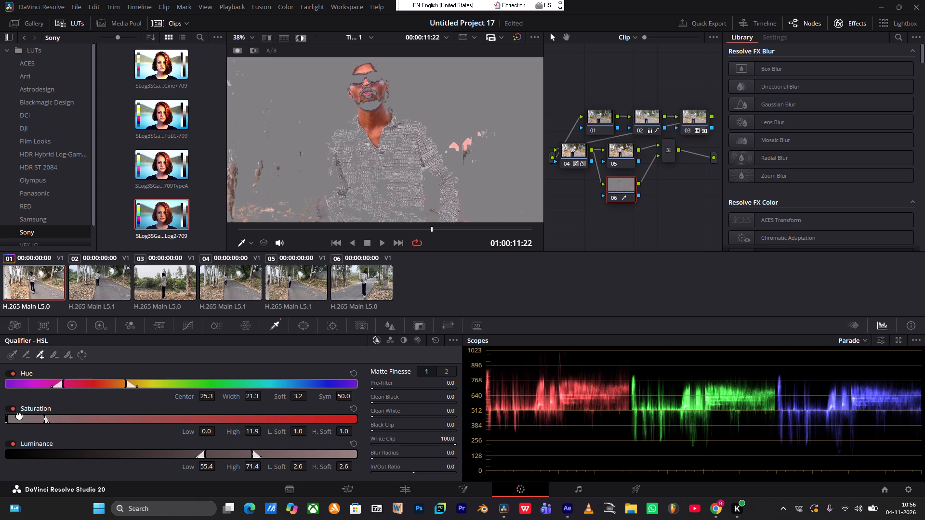
pyautogui.moveTo(19, 415); pyautogui.dragTo(25, 416)
pyautogui.moveTo(17, 423); pyautogui.dragTo(32, 423)
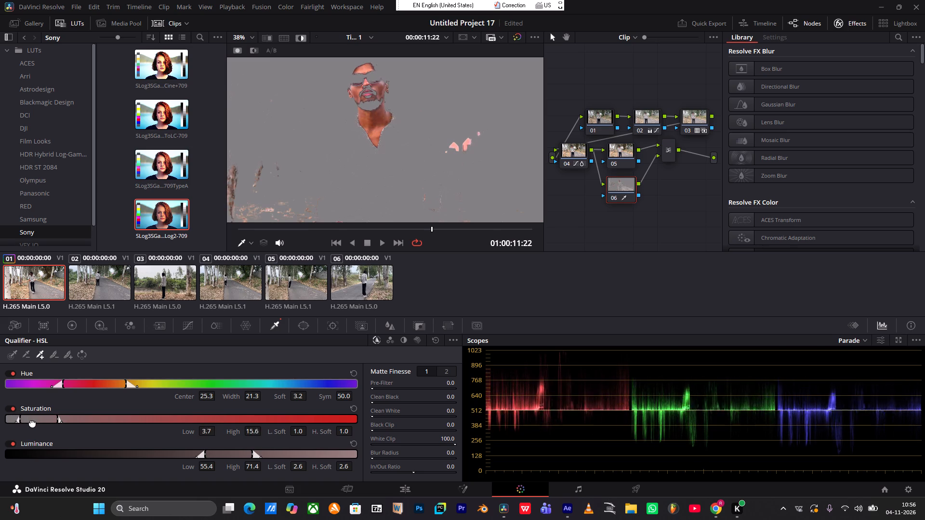
pyautogui.moveTo(32, 423); pyautogui.dragTo(36, 423)
pyautogui.moveTo(27, 421); pyautogui.dragTo(38, 421)
pyautogui.moveTo(46, 421); pyautogui.dragTo(32, 420)
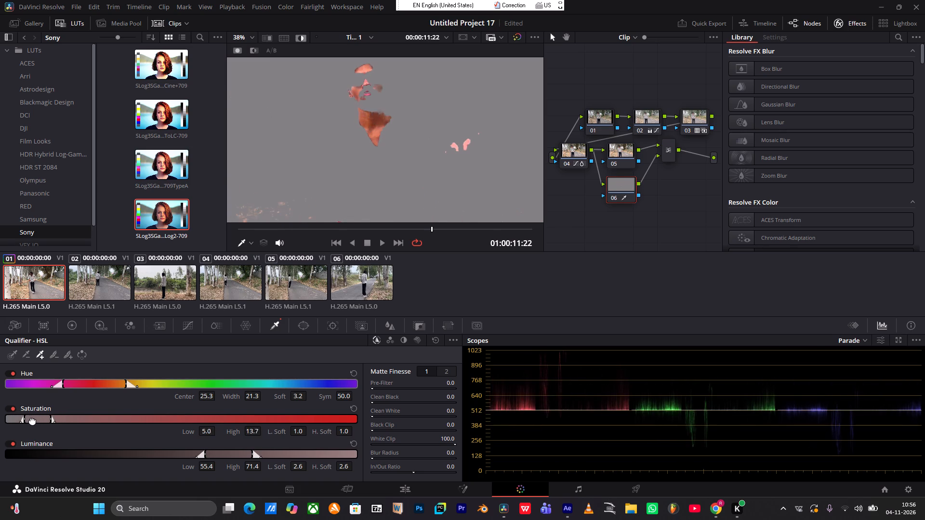
pyautogui.moveTo(32, 420); pyautogui.dragTo(20, 419)
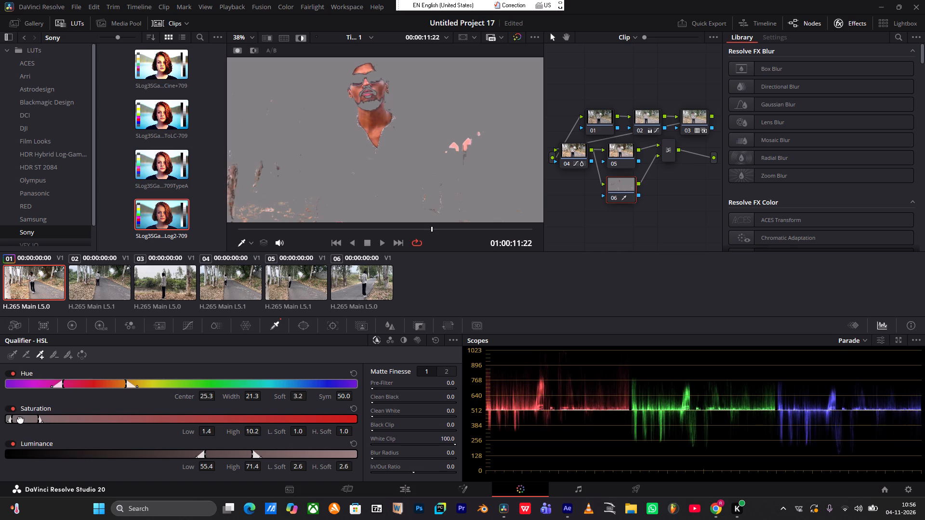
pyautogui.moveTo(20, 419); pyautogui.dragTo(27, 409)
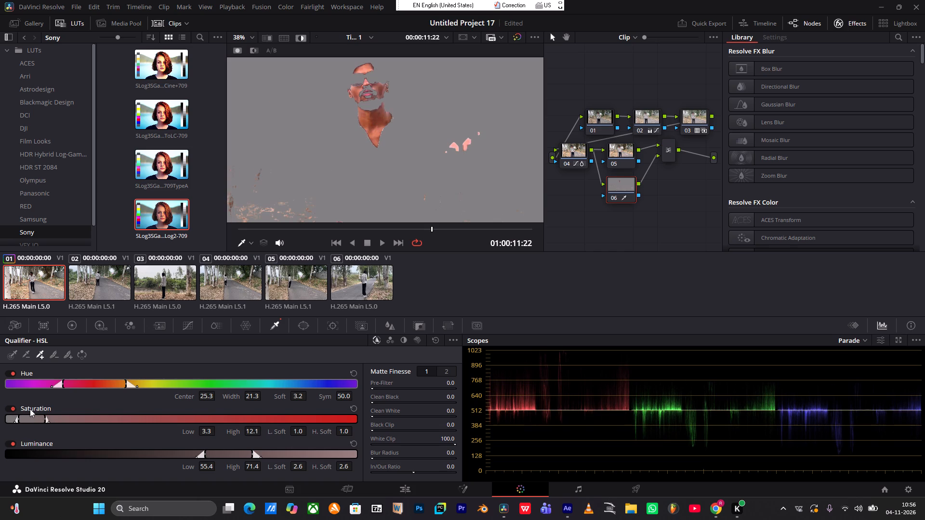
# Set node 06's qualifier hue centre to 24.4 and its width to 23.8.
pyautogui.moveTo(89, 383); pyautogui.dragTo(103, 385)
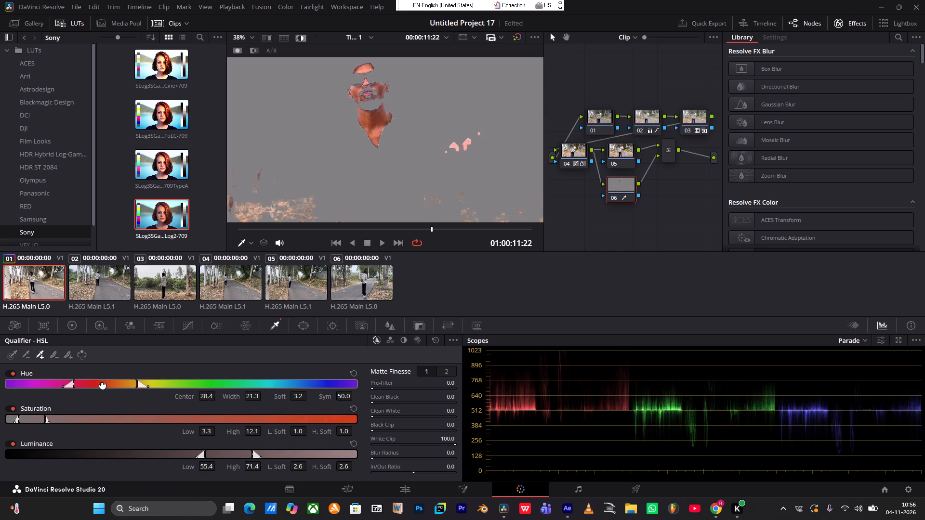
pyautogui.moveTo(103, 385); pyautogui.dragTo(91, 387)
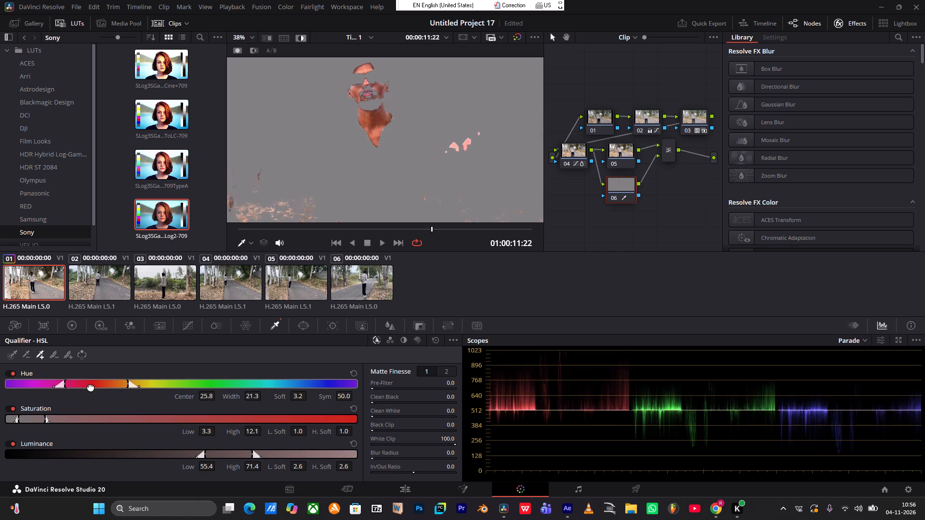
pyautogui.moveTo(91, 387); pyautogui.dragTo(86, 389)
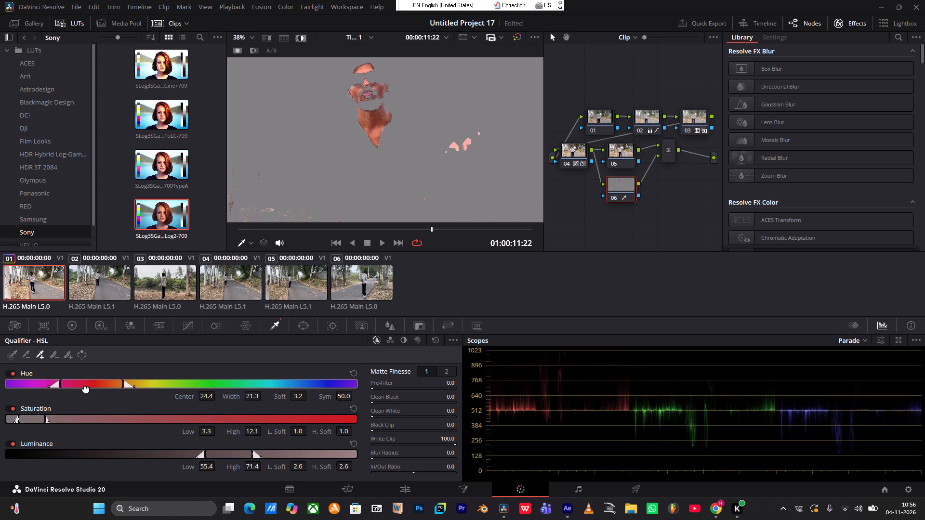
pyautogui.moveTo(86, 389); pyautogui.dragTo(86, 389)
pyautogui.moveTo(123, 384); pyautogui.dragTo(118, 387)
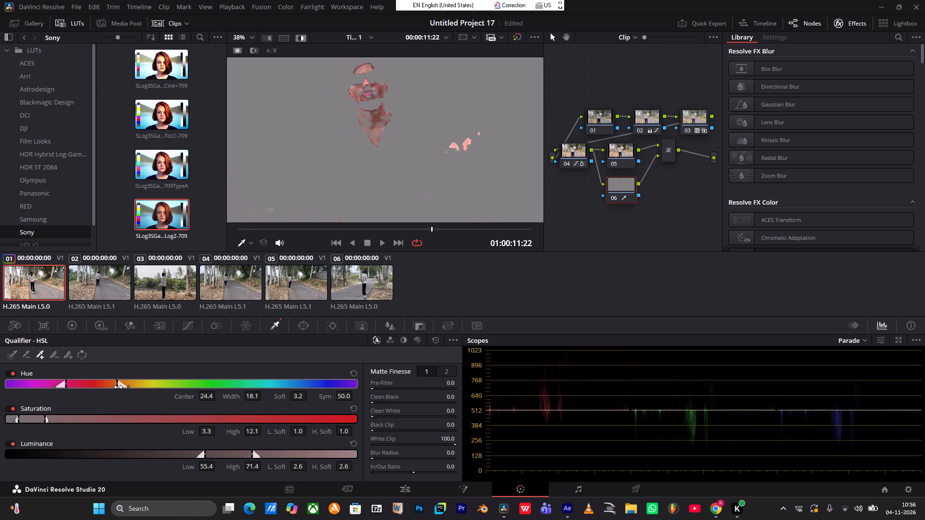
pyautogui.moveTo(118, 387); pyautogui.dragTo(127, 389)
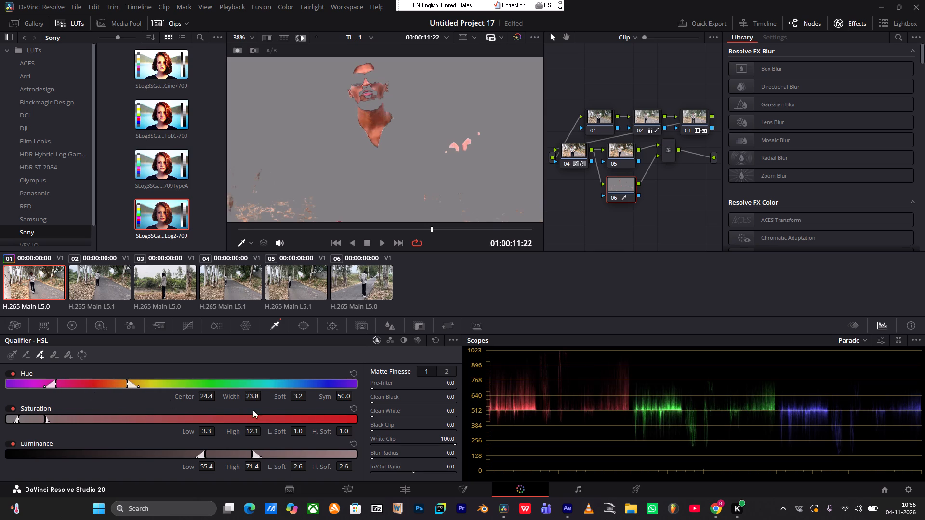
# Refine node 06's matte with Clean Black at 12.0 and Clean White at 10.0.
pyautogui.moveTo(372, 403); pyautogui.dragTo(396, 403)
pyautogui.moveTo(396, 403); pyautogui.dragTo(430, 412)
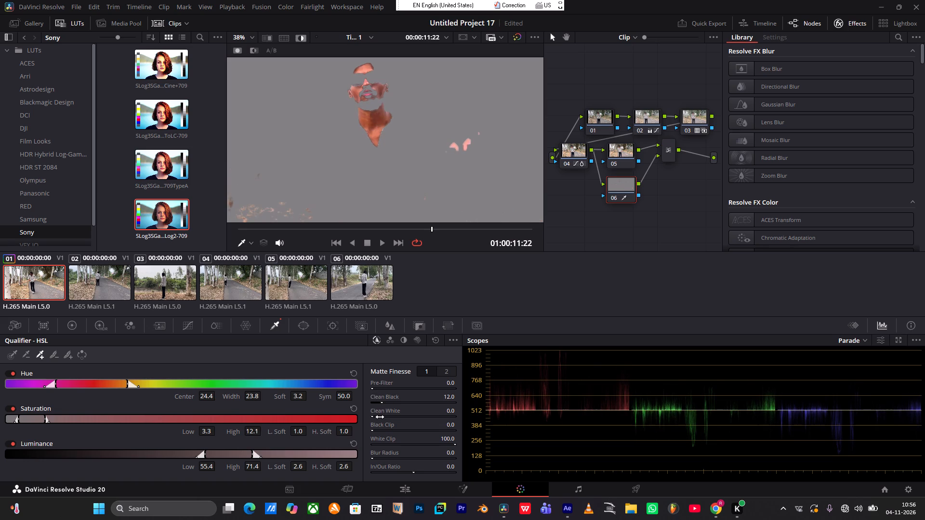
pyautogui.moveTo(380, 417); pyautogui.dragTo(434, 417)
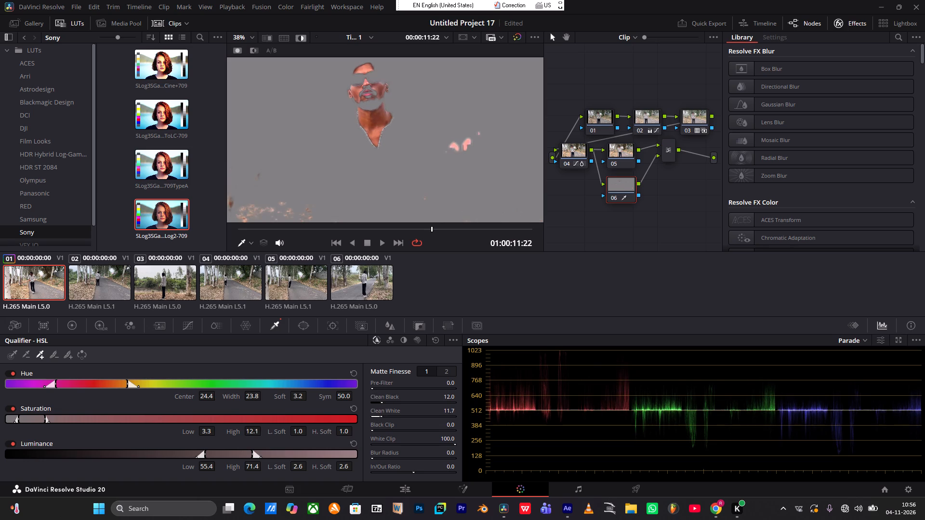
pyautogui.moveTo(434, 417); pyautogui.dragTo(428, 419)
# Review node 06's highlighted skin matte through the first clip, checking for stray background areas around 01:00:05:13 to 01:00:14:13.
pyautogui.scroll(-16, 346, 145)
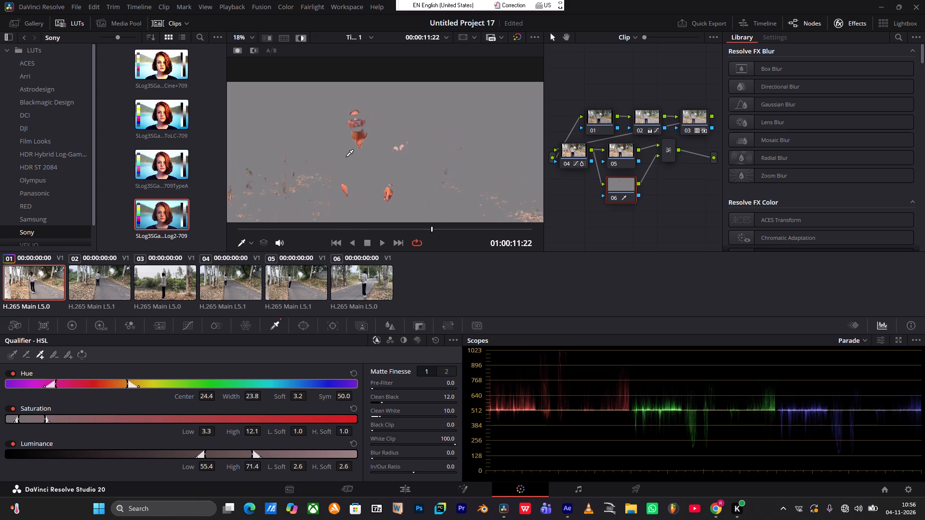
pyautogui.scroll(-6, 346, 157)
pyautogui.press('space')
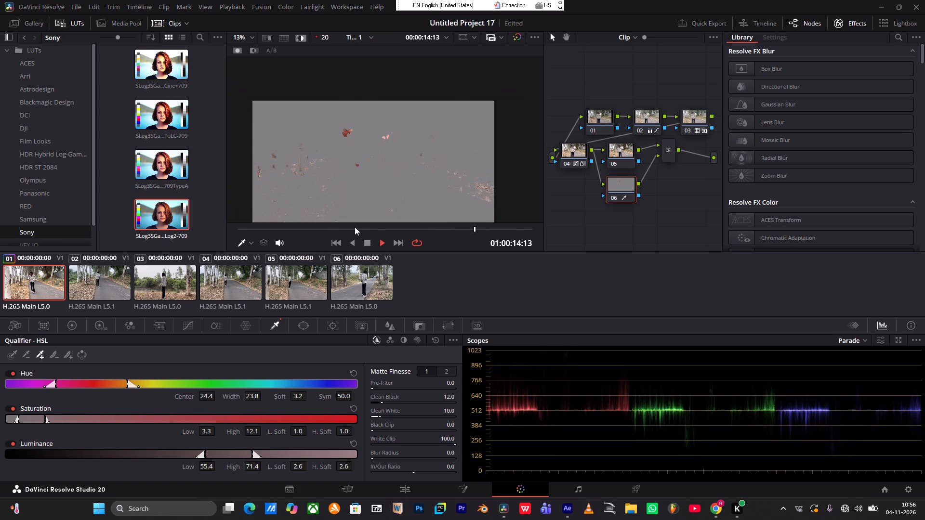
pyautogui.press('space')
pyautogui.moveTo(333, 227); pyautogui.dragTo(353, 226)
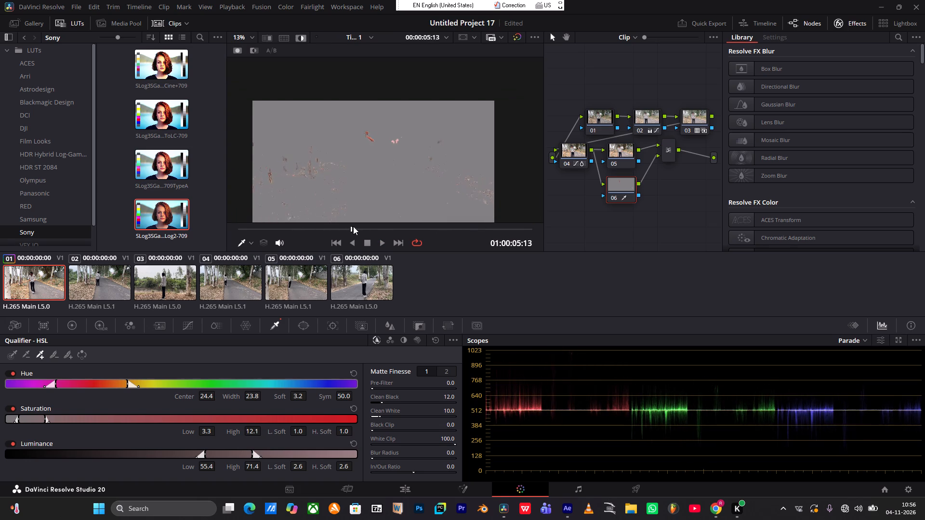
pyautogui.moveTo(353, 226); pyautogui.dragTo(405, 221)
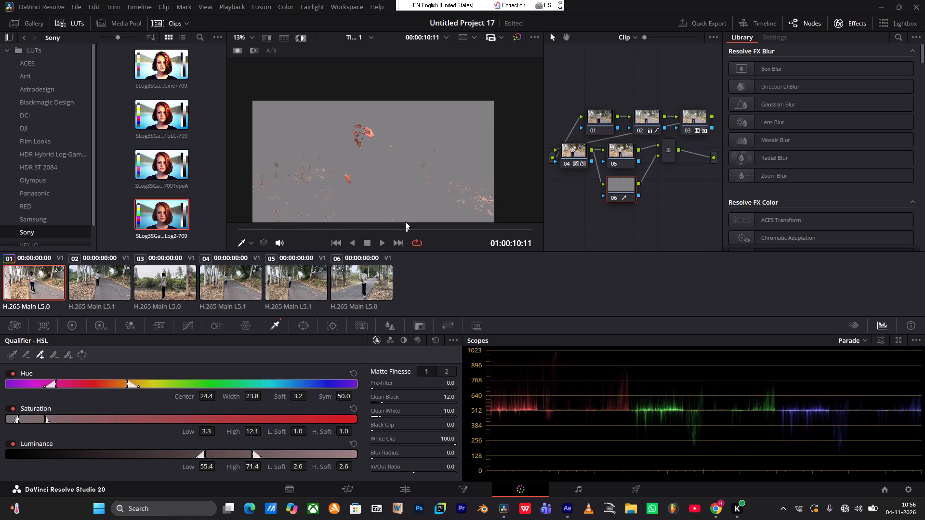
pyautogui.moveTo(405, 221); pyautogui.dragTo(390, 221)
pyautogui.press('space')
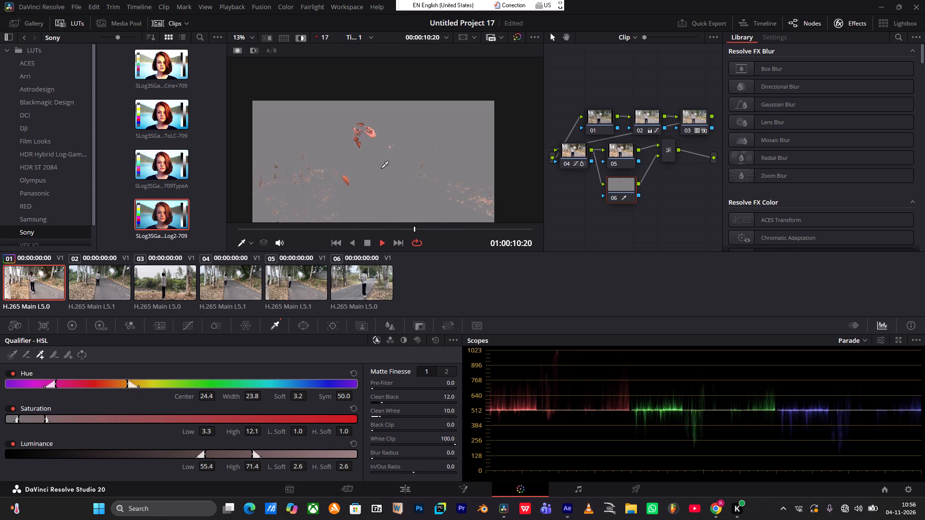
pyautogui.press('space')
pyautogui.scroll(5, 340, 159)
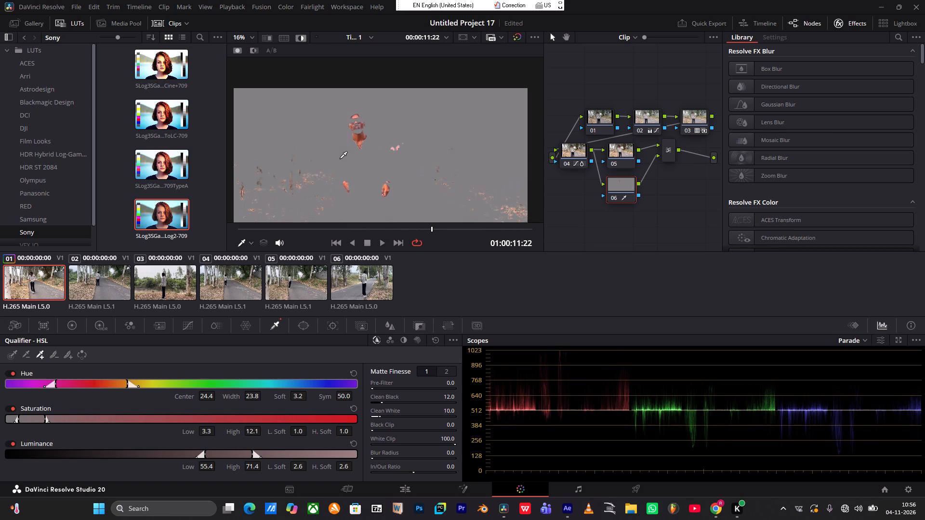
pyautogui.scroll(13, 340, 159)
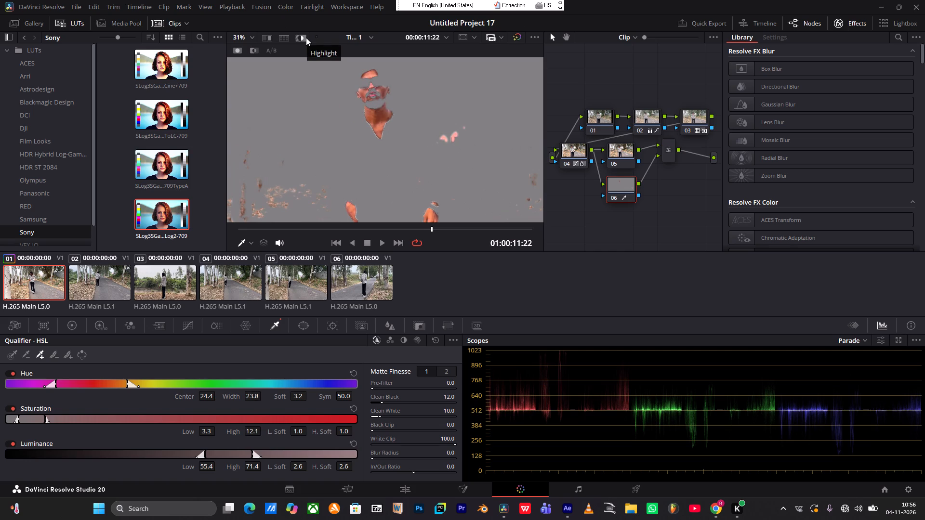
# Compare the frame at 01:00:11:22 by toggling the full grade bypass and switching node 06 off and on again.
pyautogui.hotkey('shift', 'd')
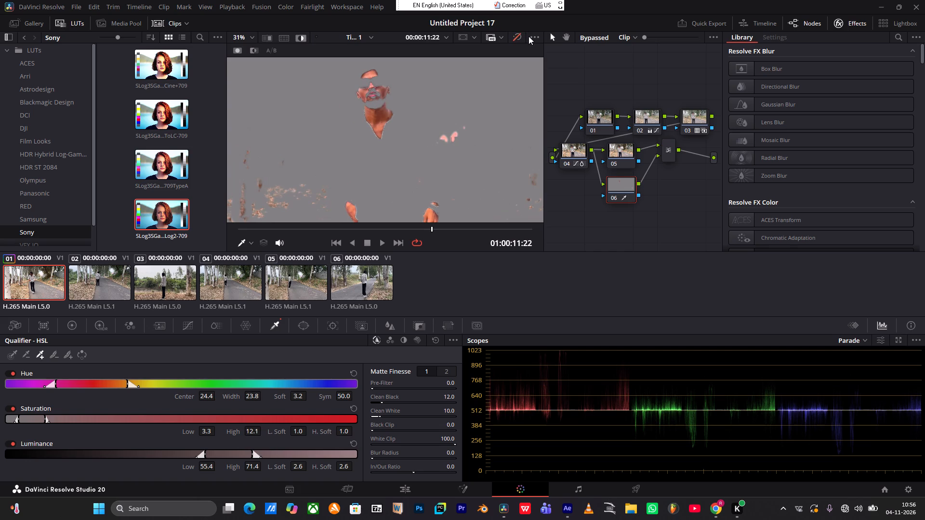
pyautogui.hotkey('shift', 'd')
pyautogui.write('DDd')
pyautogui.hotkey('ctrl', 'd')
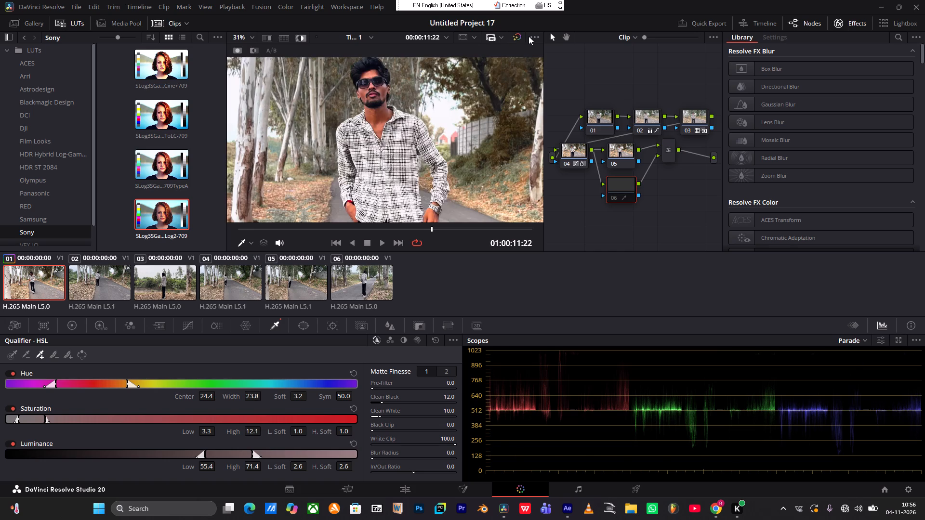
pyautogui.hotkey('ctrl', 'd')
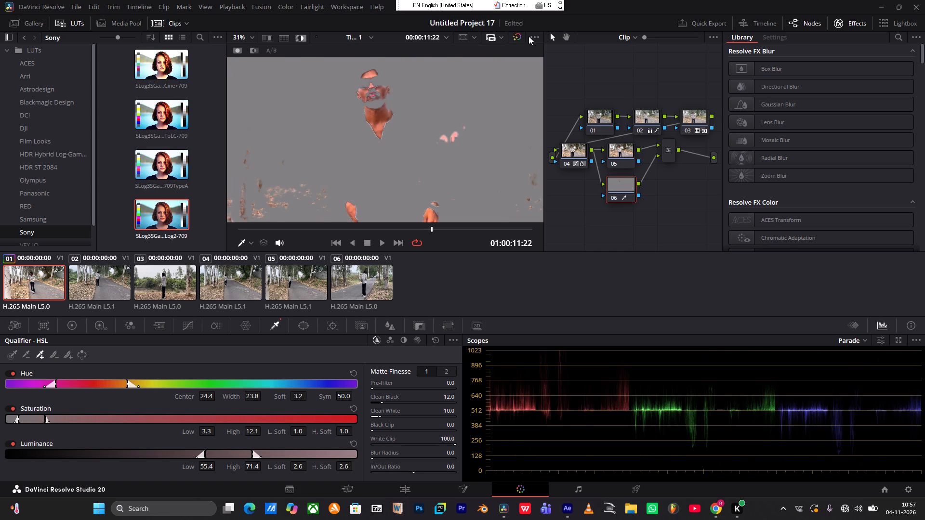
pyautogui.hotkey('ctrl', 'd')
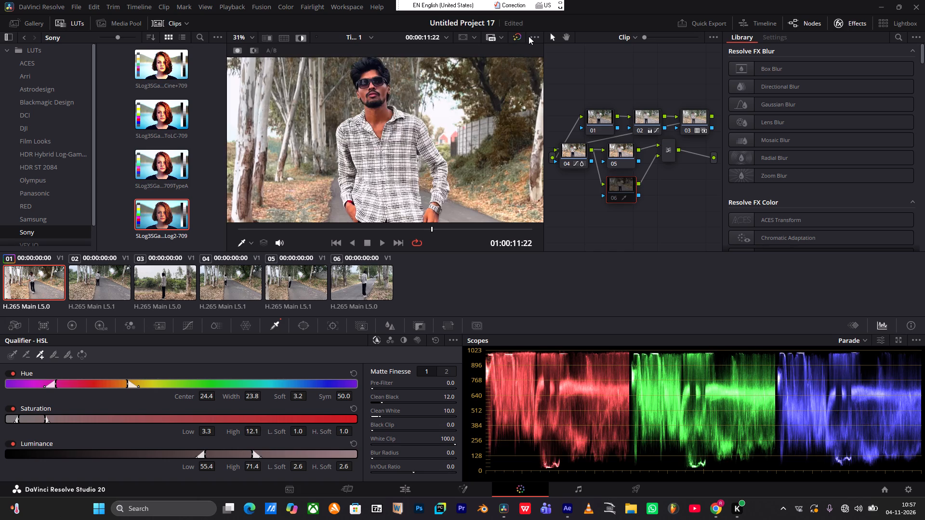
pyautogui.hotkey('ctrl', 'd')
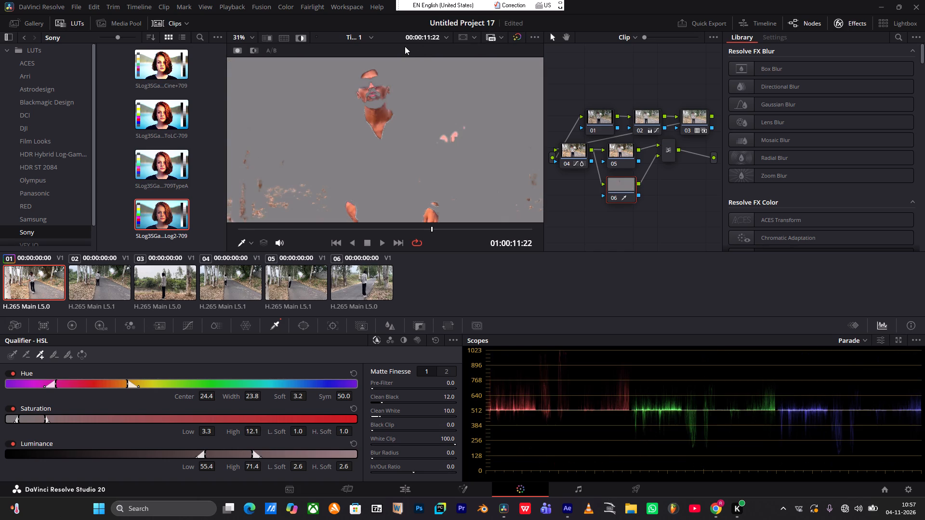
# Turn off the Highlight matte view to show the full image and bring up the Primaries log wheels for node 06.
pyautogui.click(304, 37)
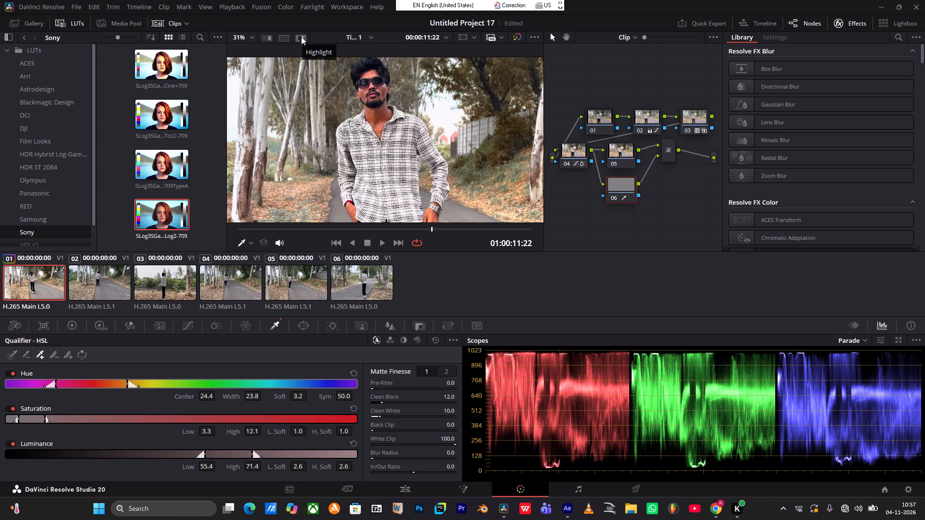
pyautogui.click(301, 37)
pyautogui.click(301, 37)
pyautogui.click(78, 326)
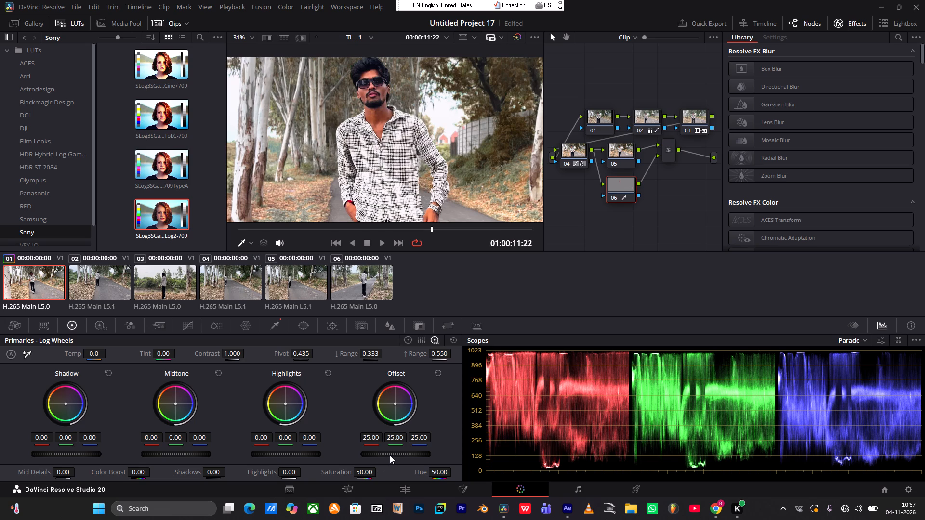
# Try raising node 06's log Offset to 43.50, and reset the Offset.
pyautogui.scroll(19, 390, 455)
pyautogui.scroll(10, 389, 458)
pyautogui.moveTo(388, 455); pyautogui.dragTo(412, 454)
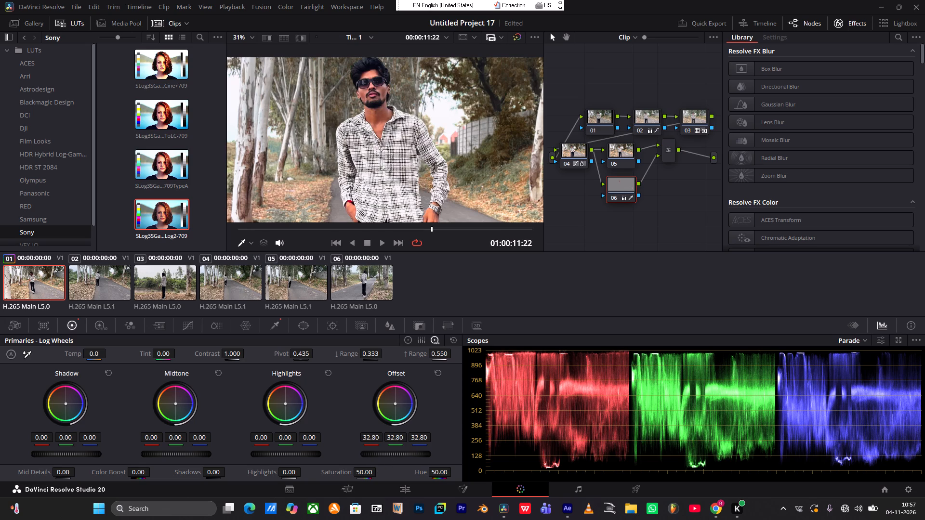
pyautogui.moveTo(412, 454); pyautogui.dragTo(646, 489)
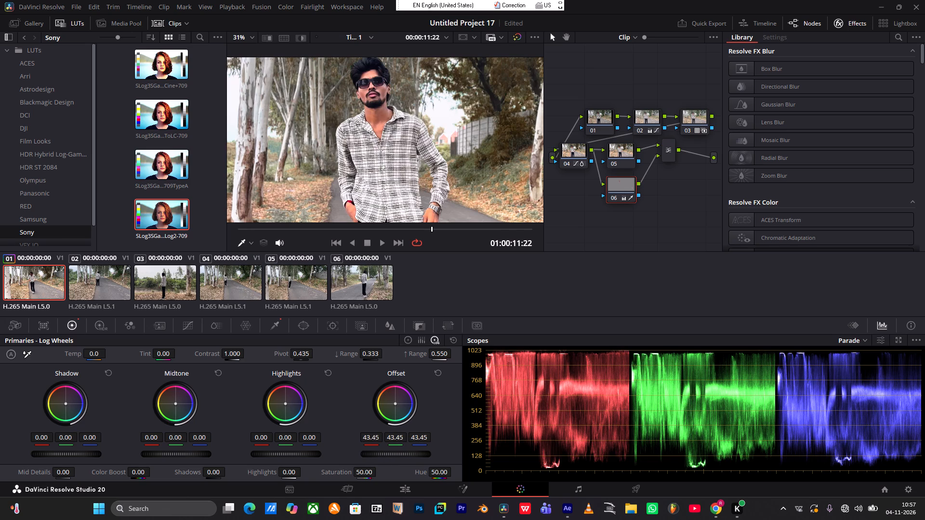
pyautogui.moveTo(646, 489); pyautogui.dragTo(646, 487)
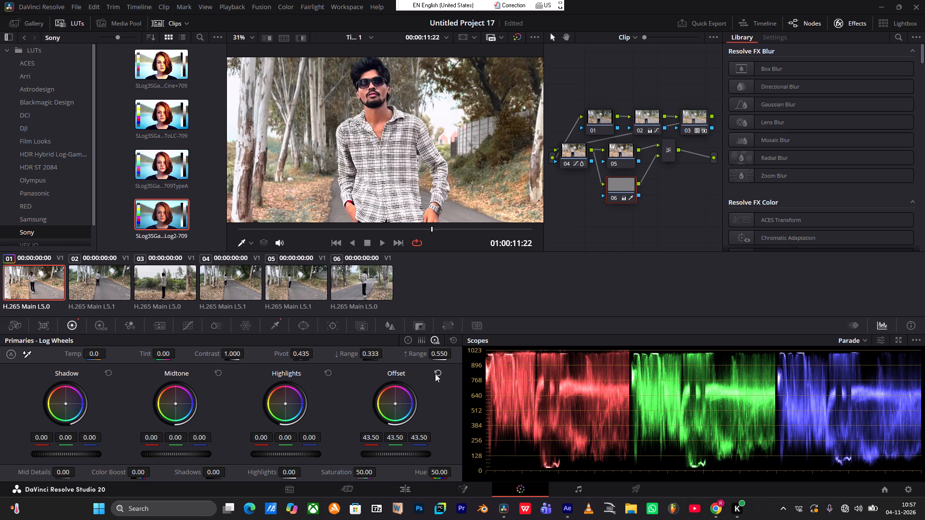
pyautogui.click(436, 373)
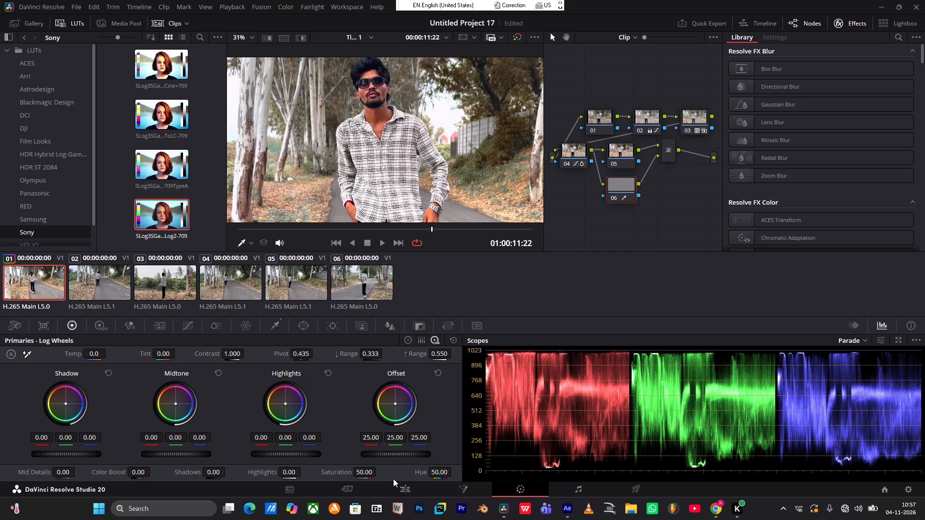
# Raise node 06's log Offset to 39.50 on all three channels to brighten the isolated skin.
pyautogui.scroll(20, 394, 453)
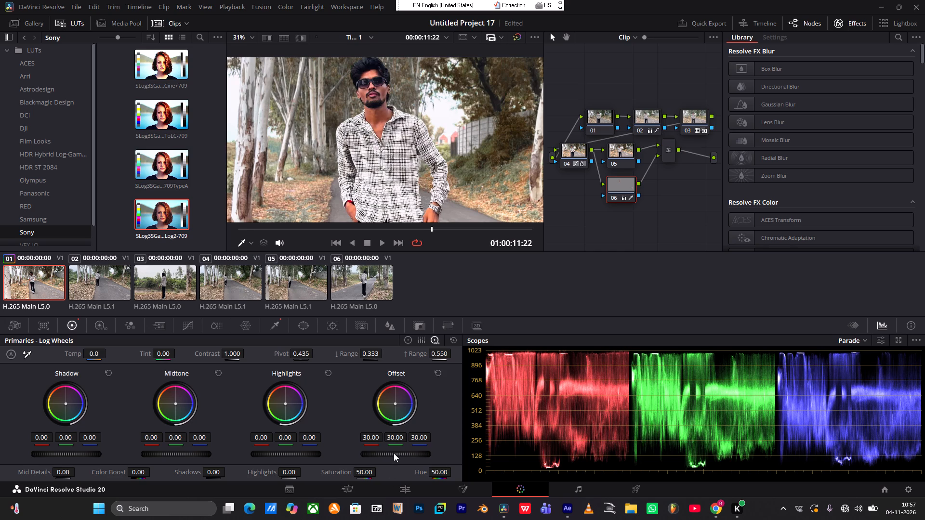
pyautogui.scroll(11, 394, 453)
pyautogui.scroll(12, 394, 453)
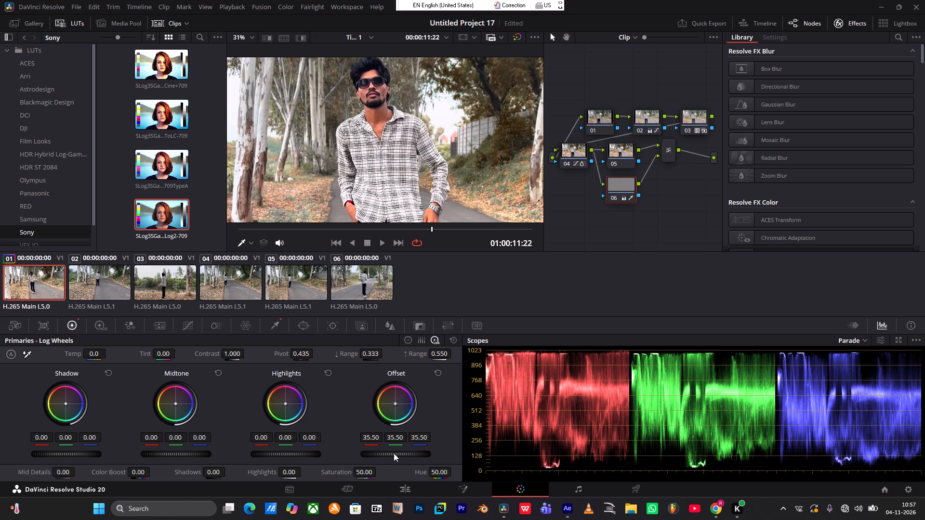
pyautogui.scroll(16, 394, 453)
pyautogui.scroll(11, 394, 453)
pyautogui.scroll(-8, 394, 453)
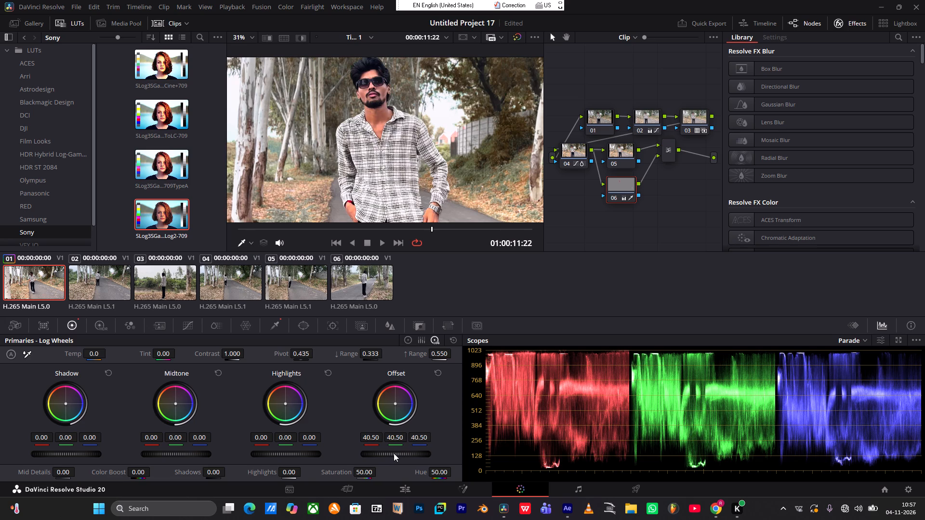
pyautogui.scroll(-4, 394, 453)
# Check the skin at the start of the first clip and fine-tune node 06's Offset to 39.25 at 01:00:02:00.
pyautogui.moveTo(318, 227); pyautogui.dragTo(287, 228)
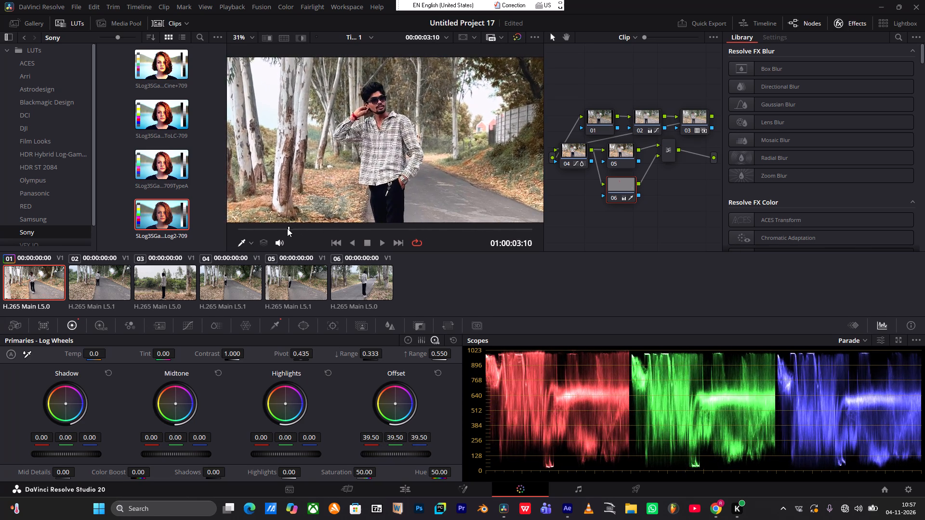
pyautogui.moveTo(287, 228); pyautogui.dragTo(250, 227)
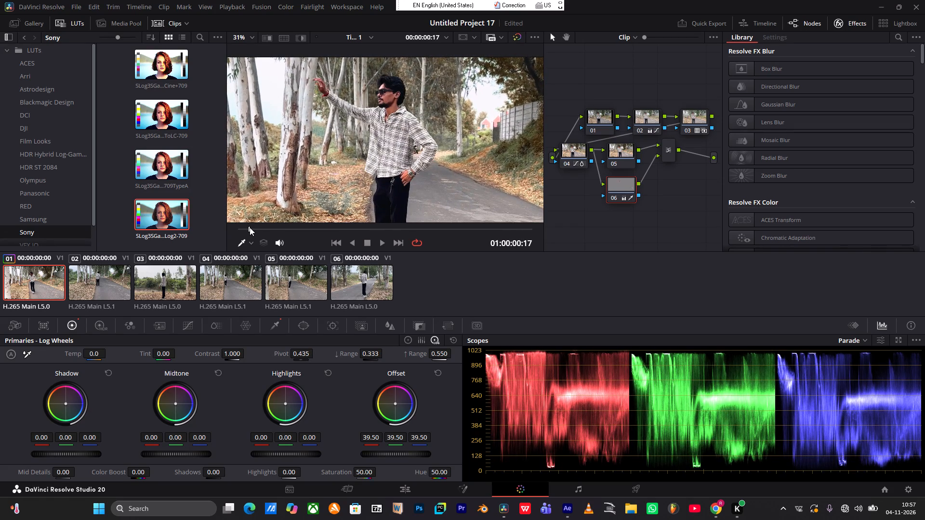
pyautogui.moveTo(250, 227); pyautogui.dragTo(270, 229)
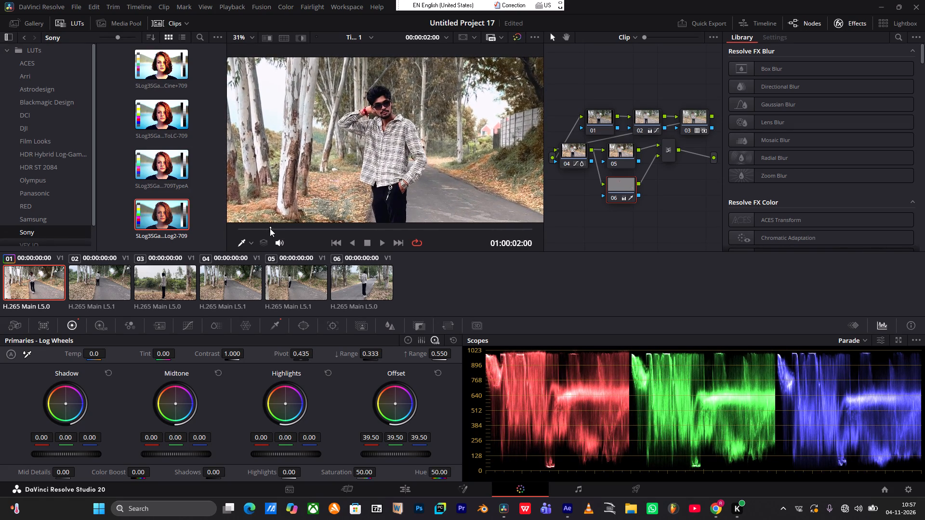
pyautogui.scroll(6, 397, 454)
pyautogui.scroll(-4, 397, 454)
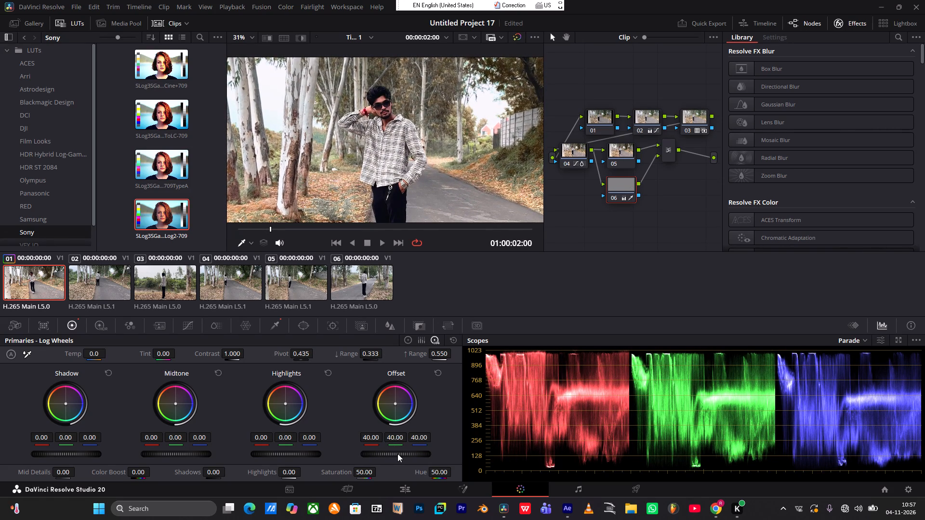
pyautogui.scroll(-3, 397, 454)
# Review the skin grade through the clip, and turn on Highlight to examine node 06's selection on the face at 01:00:09:00.
pyautogui.moveTo(291, 223); pyautogui.dragTo(293, 226)
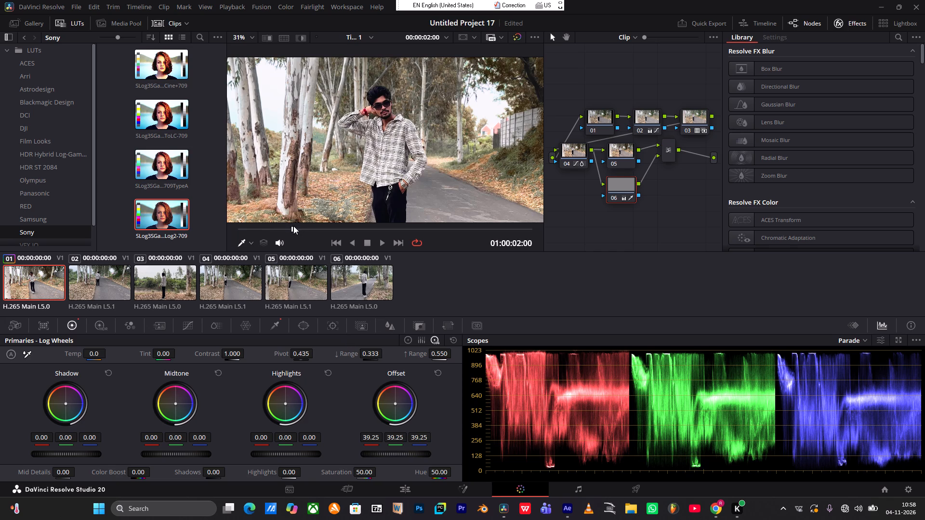
pyautogui.moveTo(293, 226); pyautogui.dragTo(332, 232)
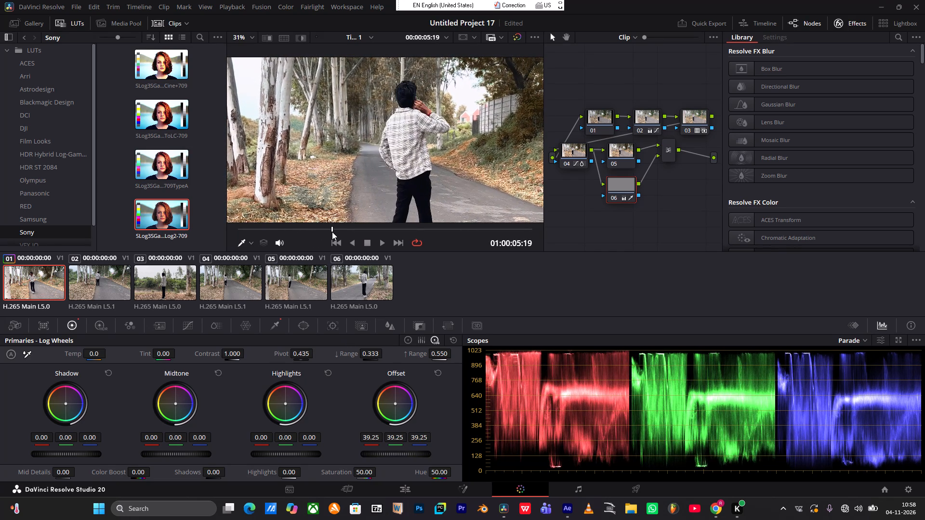
pyautogui.moveTo(332, 232); pyautogui.dragTo(420, 237)
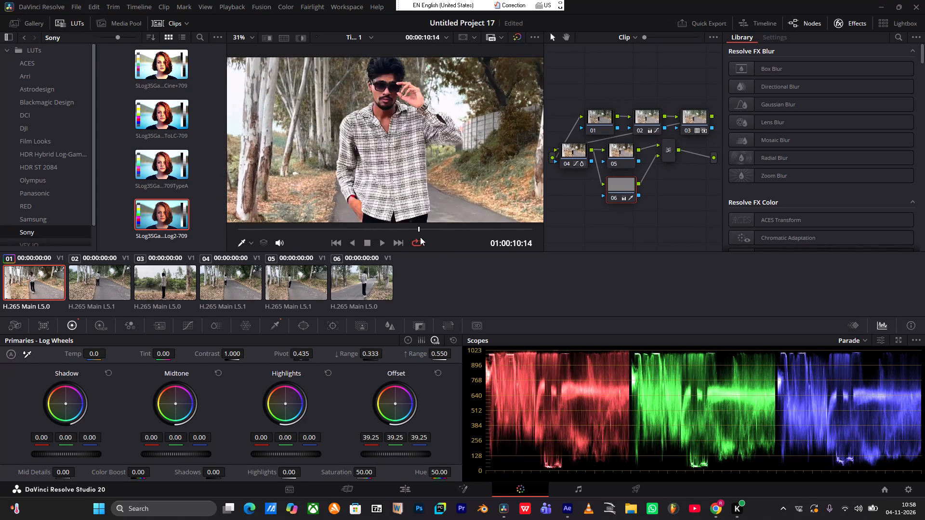
pyautogui.moveTo(420, 237); pyautogui.dragTo(394, 237)
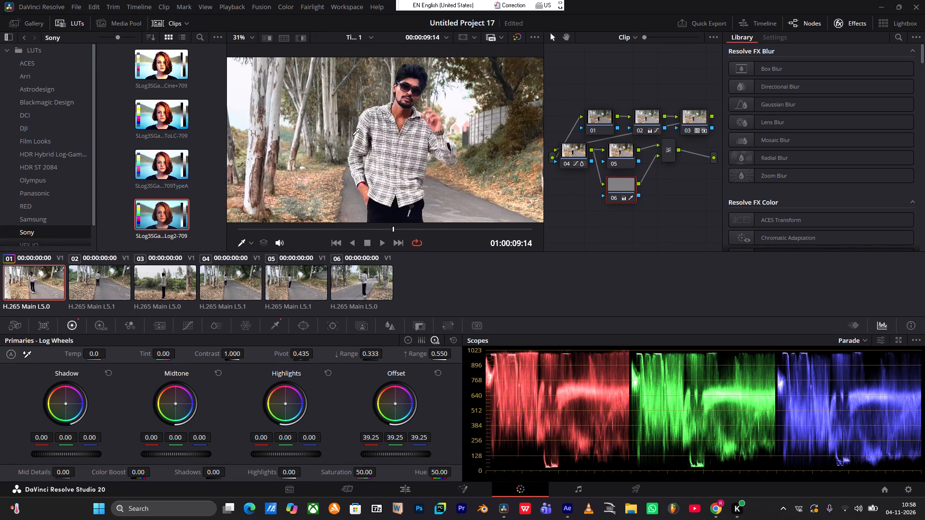
pyautogui.click(298, 34)
pyautogui.scroll(3, 405, 100)
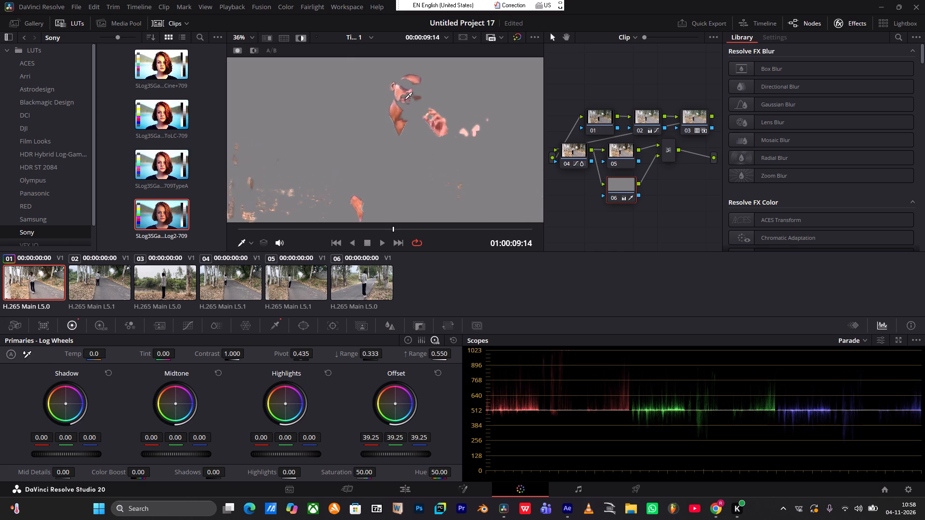
pyautogui.scroll(4, 405, 100)
pyautogui.moveTo(397, 225); pyautogui.dragTo(384, 226)
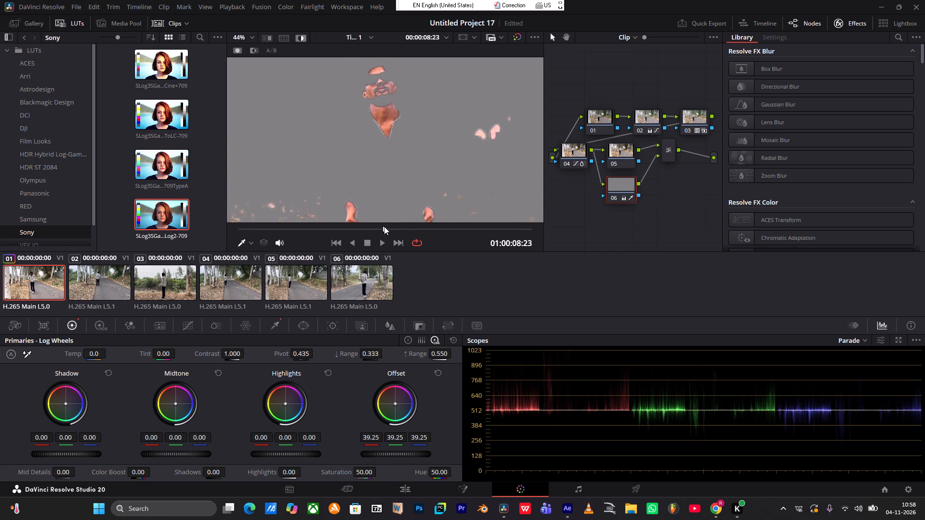
pyautogui.moveTo(384, 226); pyautogui.dragTo(384, 226)
pyautogui.scroll(14, 379, 77)
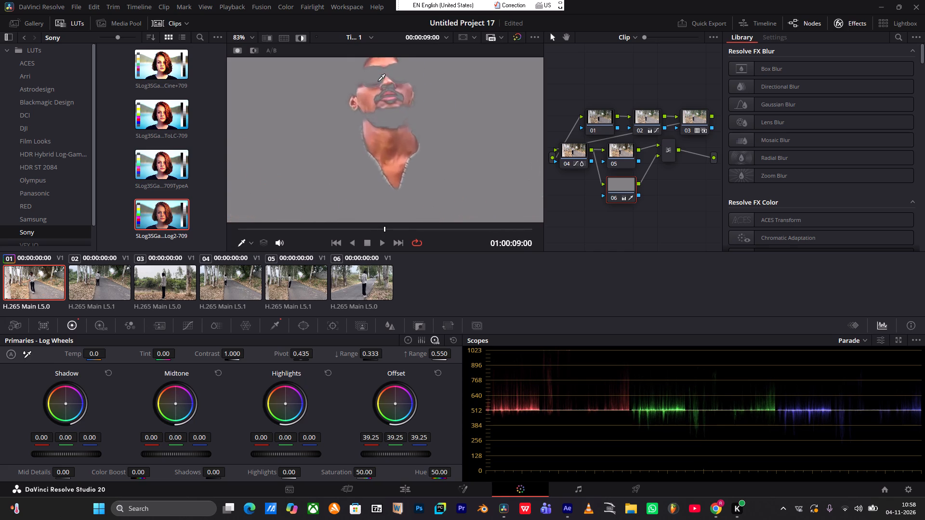
pyautogui.scroll(9, 378, 82)
pyautogui.scroll(-7, 382, 85)
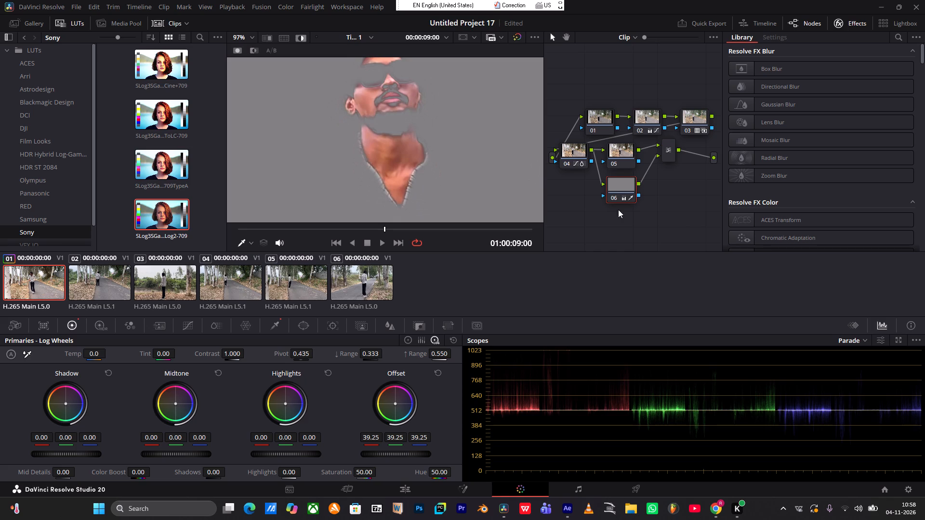
# Switch the scopes from Parade to Vectorscope to show the isolated skin's hue.
pyautogui.click(862, 340)
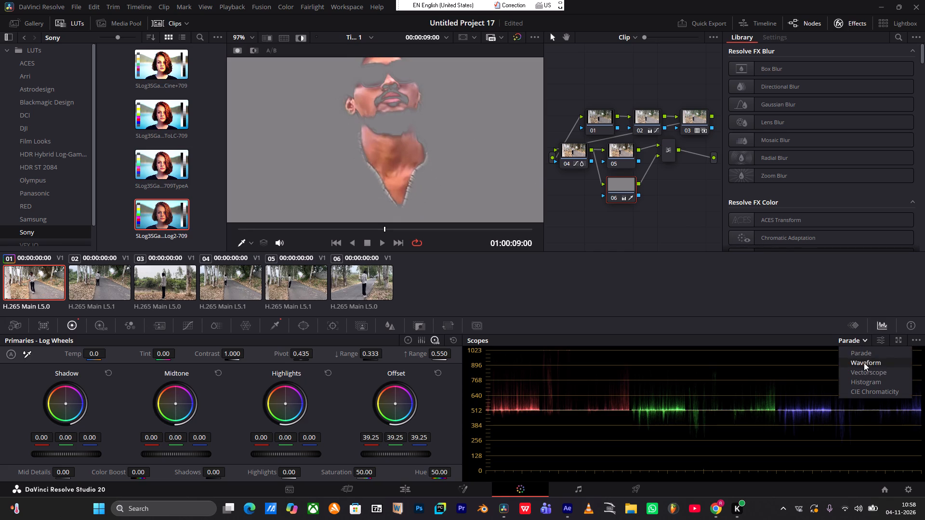
pyautogui.click(869, 369)
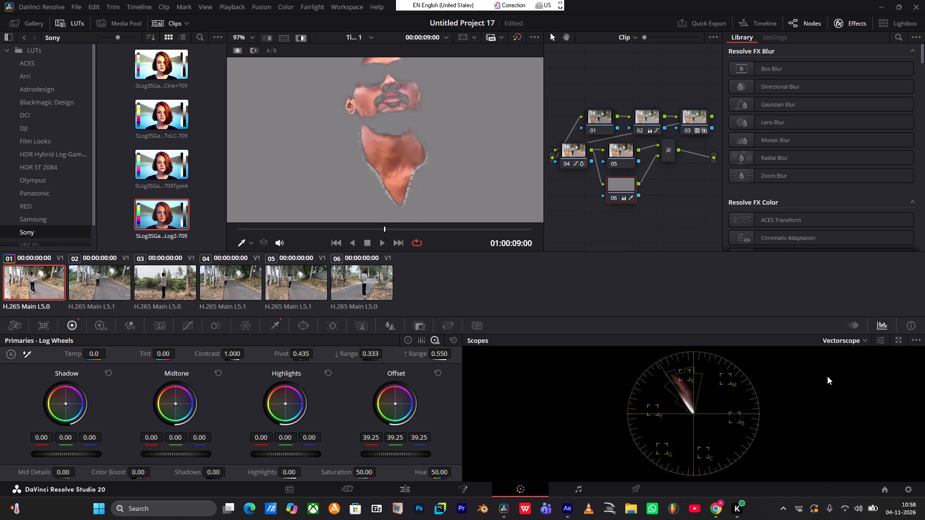
# Add a circular window to node 06, shrink it to a small circle and set its Soft 1 to 0.00.
pyautogui.click(296, 329)
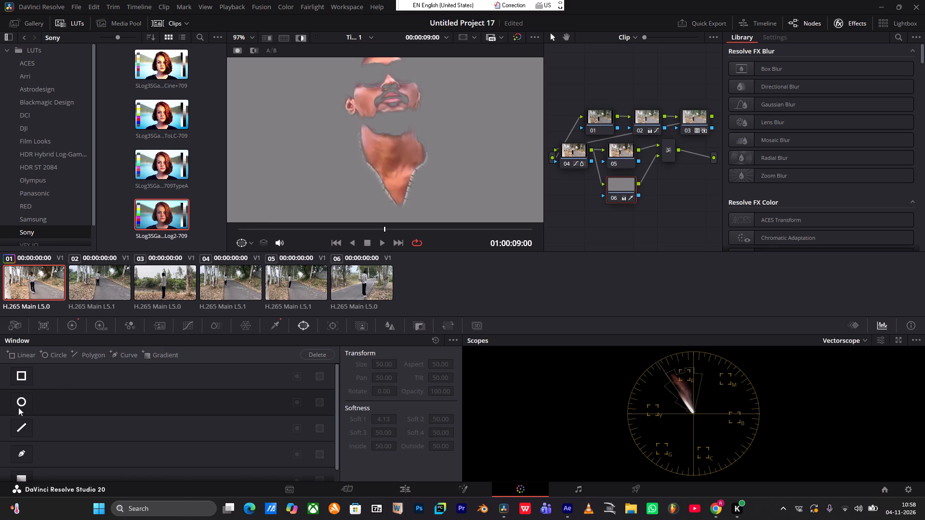
pyautogui.click(20, 405)
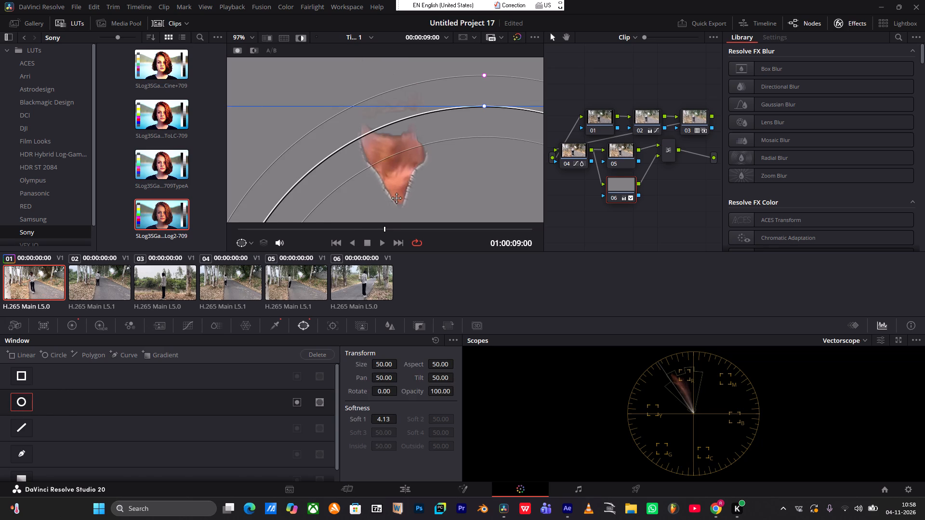
pyautogui.scroll(-17, 396, 198)
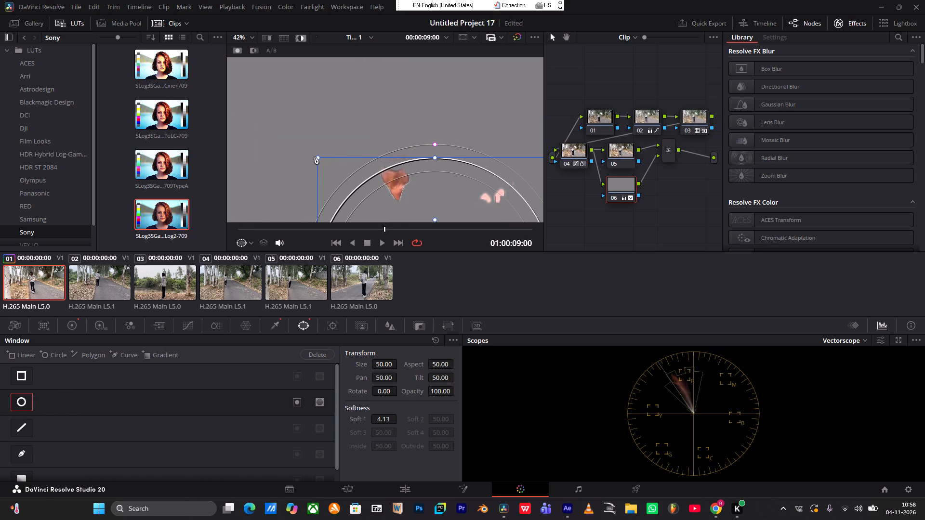
pyautogui.moveTo(317, 157); pyautogui.dragTo(348, 175)
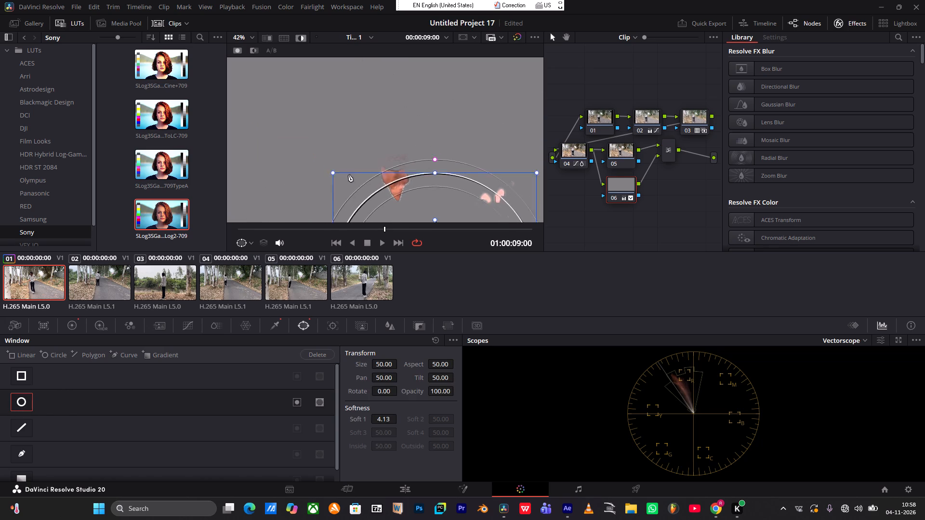
pyautogui.moveTo(348, 175); pyautogui.dragTo(392, 189)
pyautogui.scroll(-4, 392, 189)
pyautogui.moveTo(392, 189); pyautogui.dragTo(403, 82, button='middle')
pyautogui.scroll(-1, 392, 189)
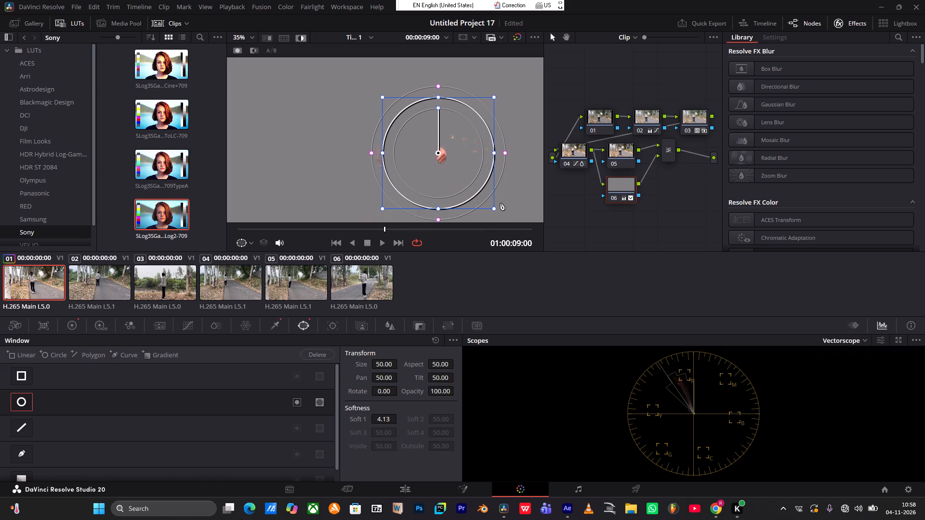
pyautogui.moveTo(495, 209); pyautogui.dragTo(454, 176)
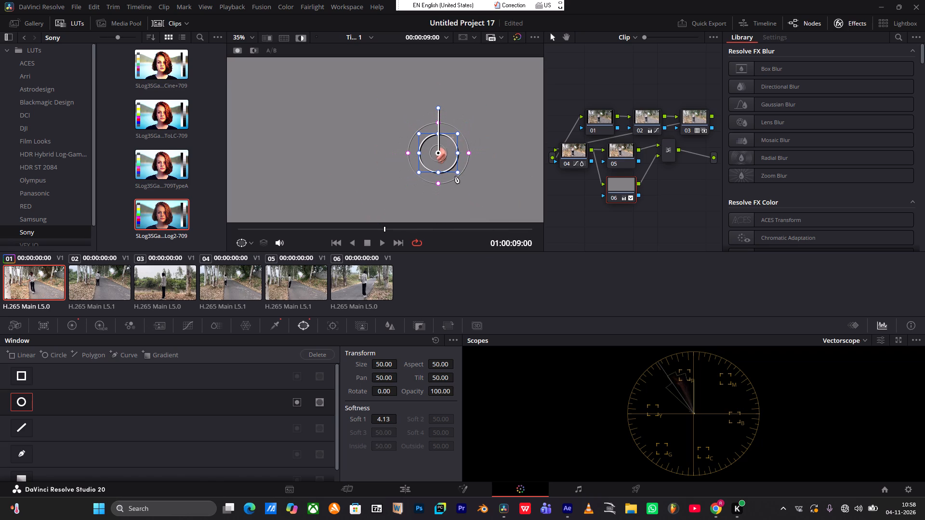
pyautogui.moveTo(468, 154); pyautogui.dragTo(432, 156)
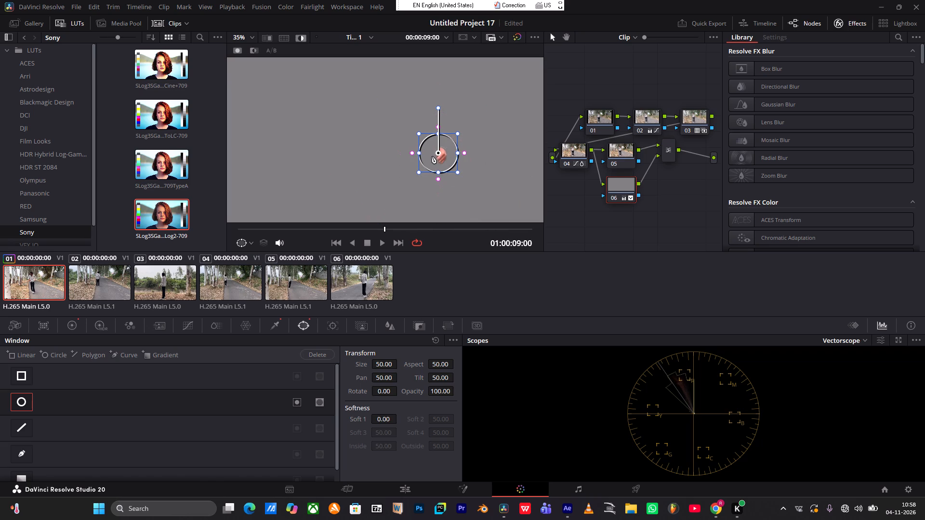
pyautogui.moveTo(432, 156); pyautogui.dragTo(431, 156)
# Move the circular window to the neck skin at about Pan 47.78, Tilt 54.81 and shrink it further.
pyautogui.scroll(8, 456, 153)
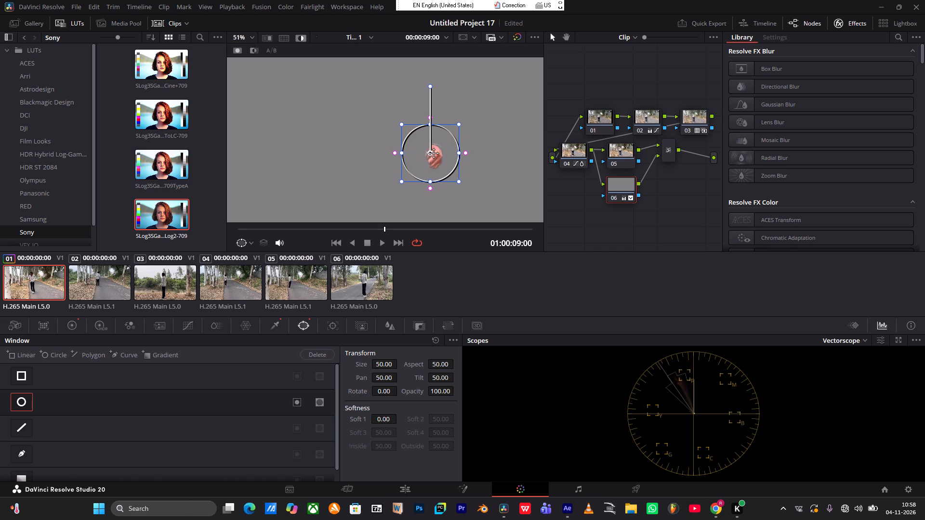
pyautogui.moveTo(430, 154); pyautogui.dragTo(387, 69)
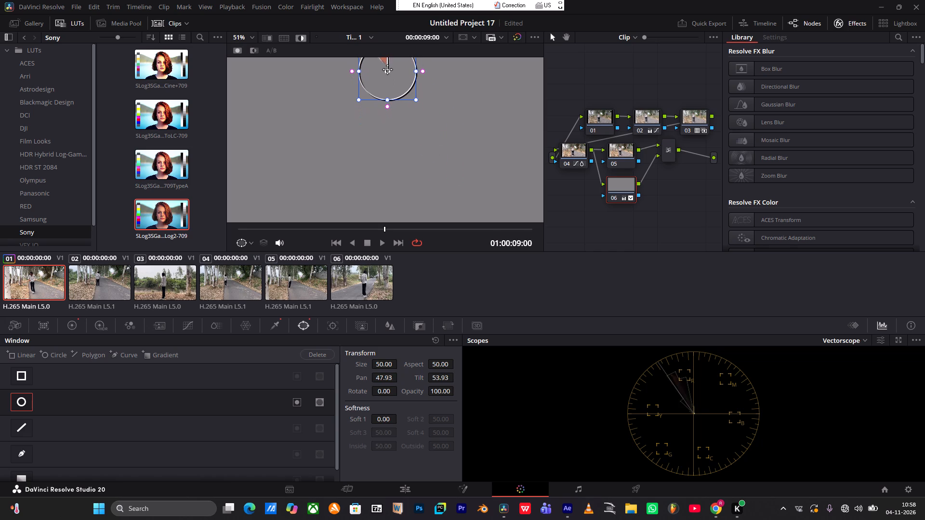
pyautogui.moveTo(387, 69); pyautogui.dragTo(385, 56)
pyautogui.keyDown('ctrl'); pyautogui.scroll(3, 383, 111); pyautogui.keyUp('ctrl')
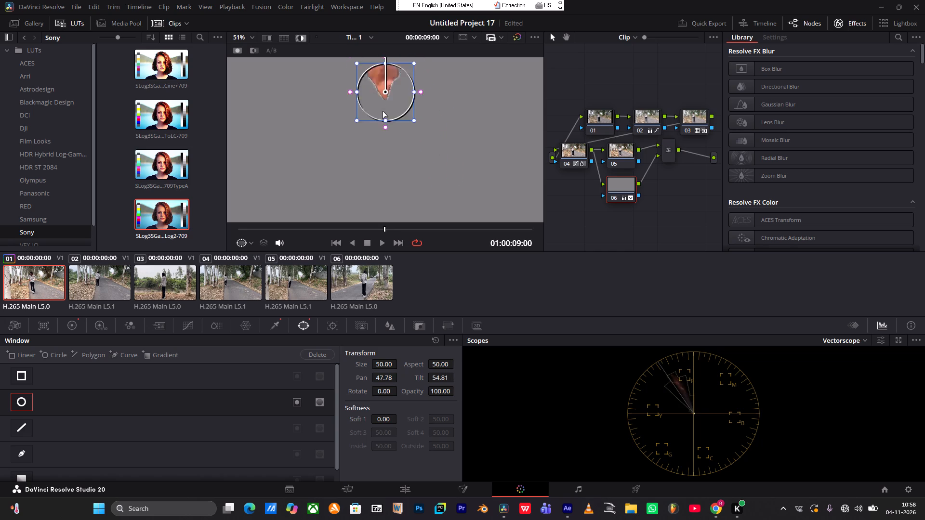
pyautogui.keyDown('ctrl'); pyautogui.scroll(5, 383, 111); pyautogui.keyUp('ctrl')
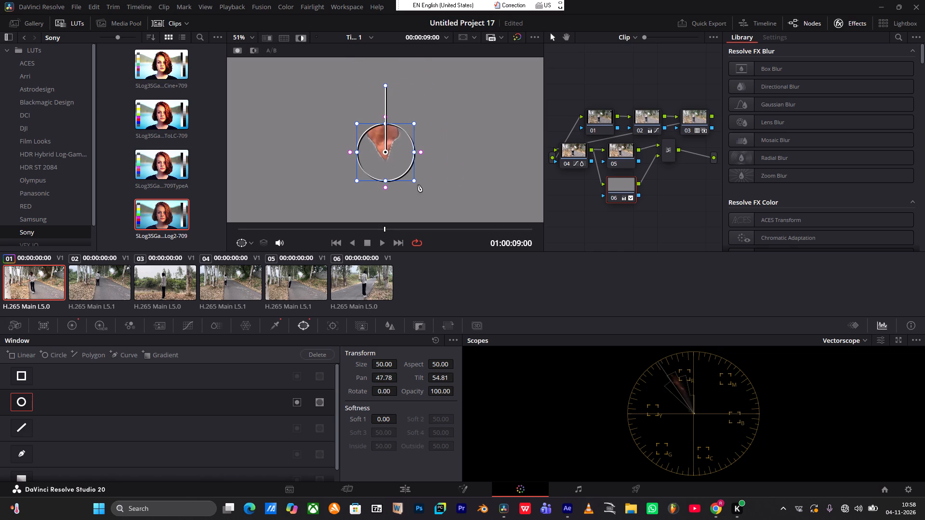
pyautogui.moveTo(416, 181); pyautogui.dragTo(376, 156)
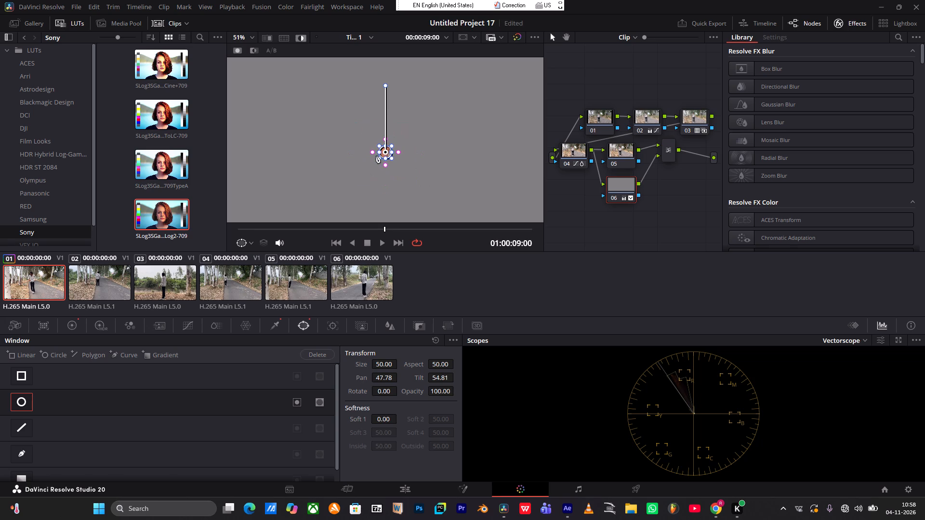
pyautogui.moveTo(376, 156); pyautogui.dragTo(395, 166)
# Reposition the small circle fully inside the neck skin, at about Pan 47.69 and Tilt 55.67.
pyautogui.keyDown('ctrl'); pyautogui.scroll(5, 387, 152); pyautogui.keyUp('ctrl')
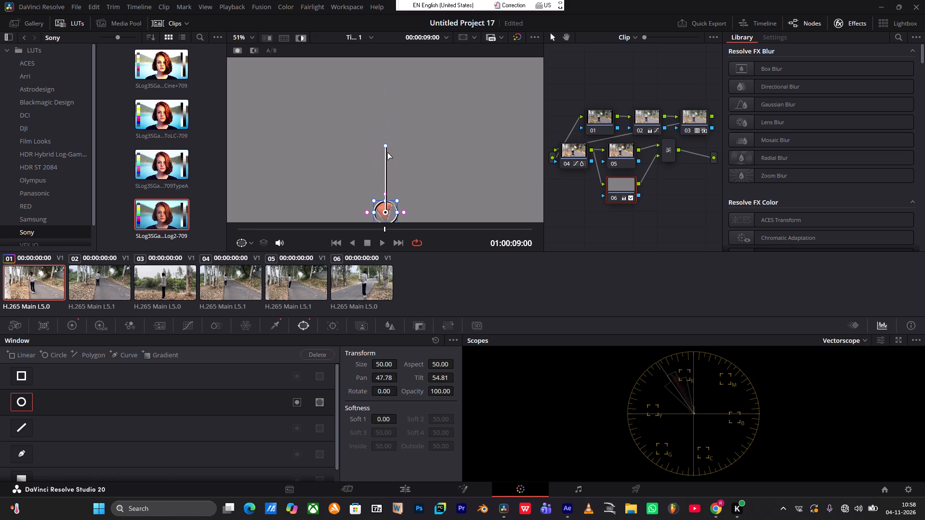
pyautogui.keyDown('ctrl'); pyautogui.scroll(-4, 387, 152); pyautogui.keyUp('ctrl')
pyautogui.moveTo(385, 166); pyautogui.dragTo(375, 126)
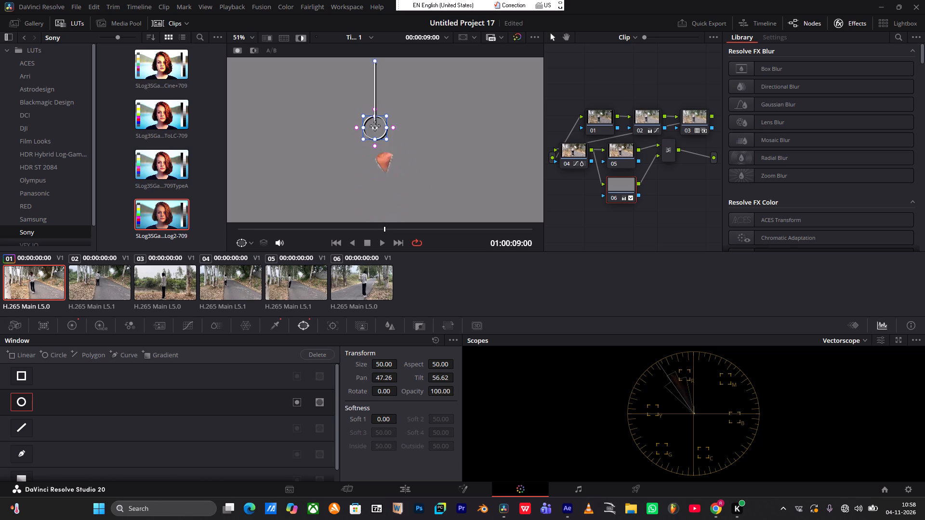
pyautogui.moveTo(375, 126); pyautogui.dragTo(383, 144)
pyautogui.scroll(5, 383, 144)
pyautogui.scroll(18, 383, 144)
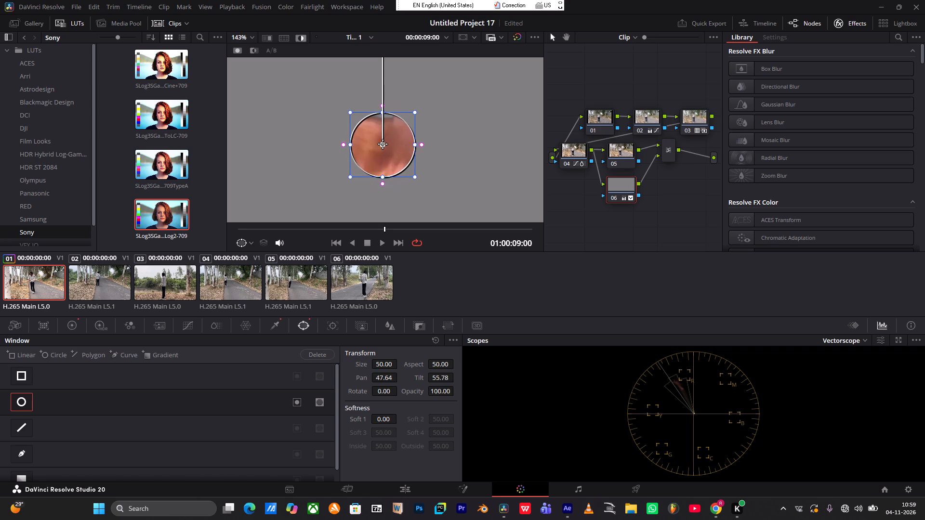
pyautogui.scroll(4, 383, 144)
pyautogui.moveTo(383, 144); pyautogui.dragTo(385, 149)
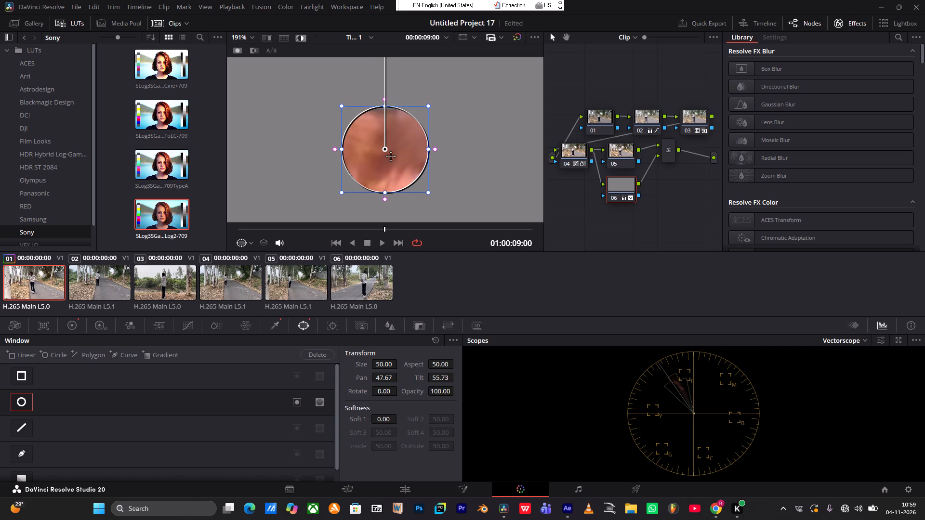
pyautogui.click(387, 151)
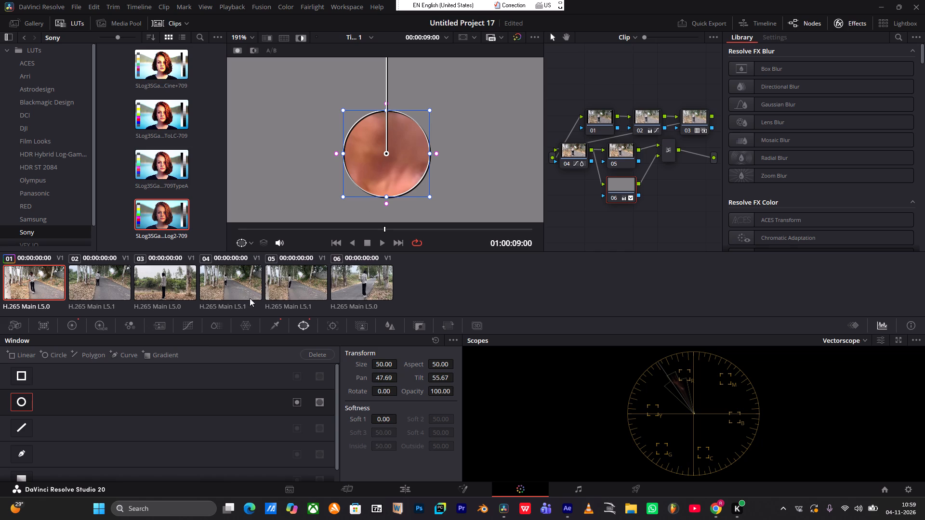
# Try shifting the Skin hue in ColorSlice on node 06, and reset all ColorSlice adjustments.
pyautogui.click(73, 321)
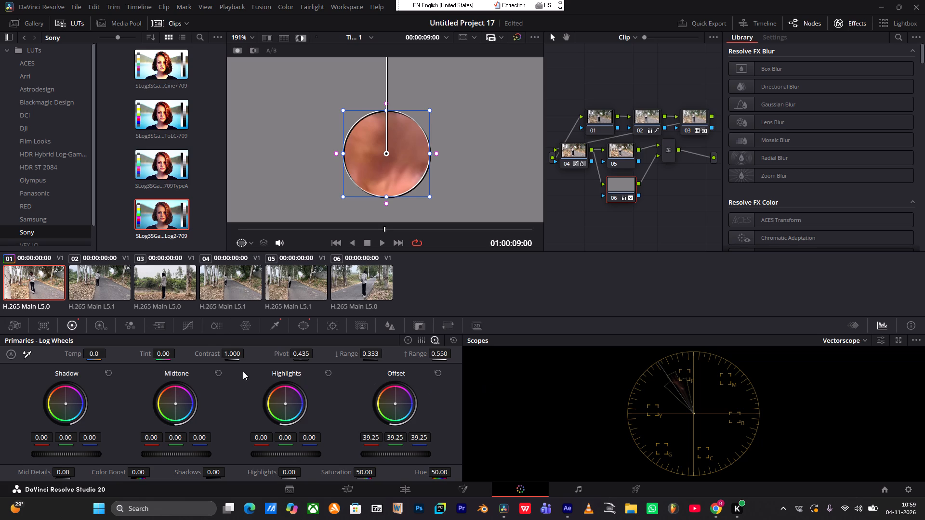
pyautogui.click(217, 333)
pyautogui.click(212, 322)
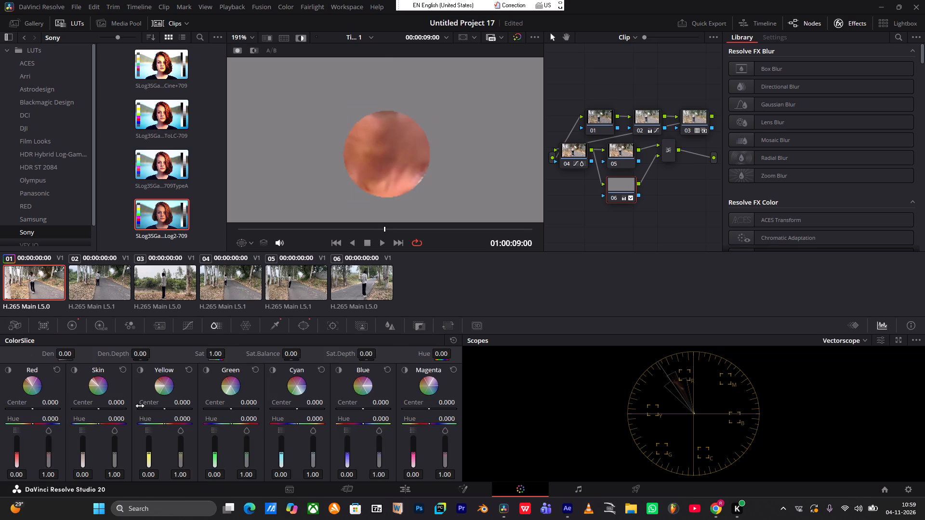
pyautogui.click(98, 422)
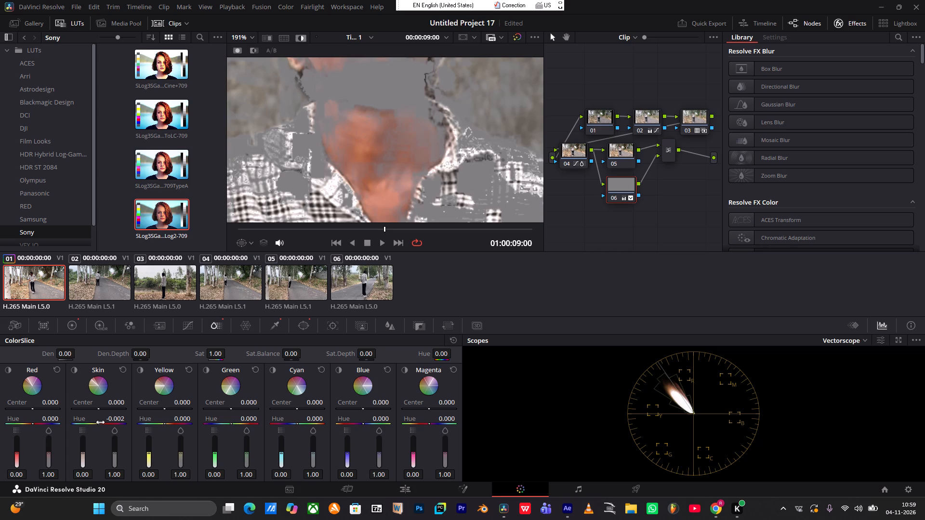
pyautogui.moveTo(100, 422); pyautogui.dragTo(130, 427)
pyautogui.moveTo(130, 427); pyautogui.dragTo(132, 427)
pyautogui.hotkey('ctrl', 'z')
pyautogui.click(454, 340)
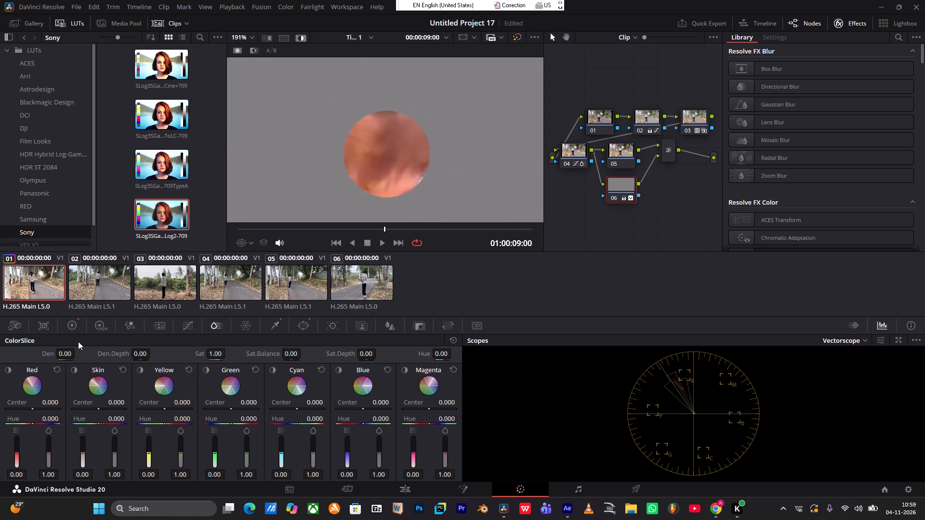
# Shift node 06's log Offset color balance toward the skin tone line, to about red 38.01, green 40.05, blue 34.59.
pyautogui.click(69, 325)
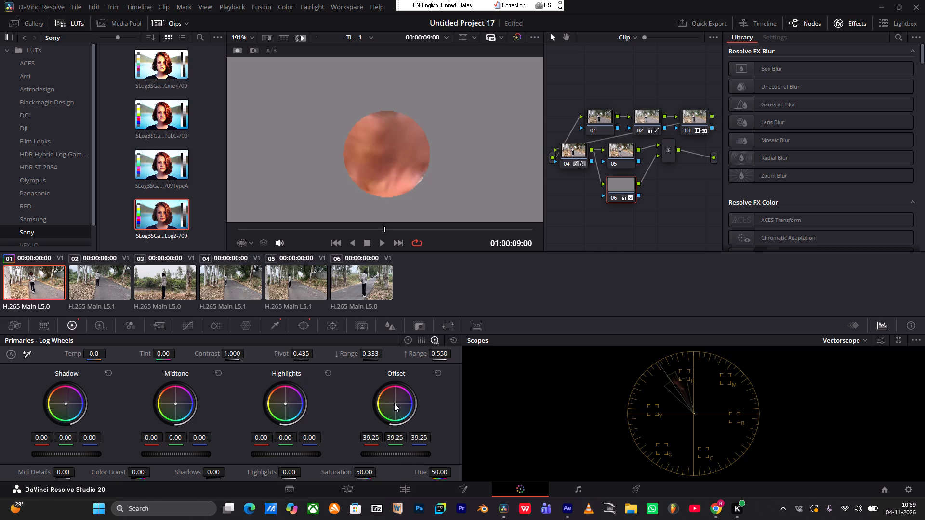
pyautogui.moveTo(396, 403); pyautogui.dragTo(393, 403)
pyautogui.moveTo(393, 403); pyautogui.dragTo(381, 407)
pyautogui.moveTo(381, 407); pyautogui.dragTo(383, 407)
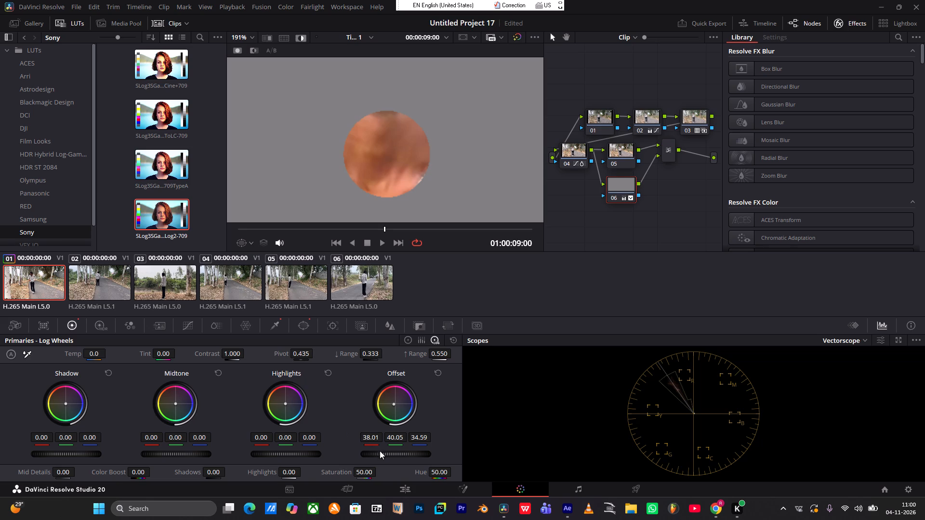
# Lower node 06's Saturation to 44.00 in the log wheels.
pyautogui.scroll(-11, 364, 469)
pyautogui.scroll(-20, 364, 468)
pyautogui.scroll(-17, 364, 468)
pyautogui.scroll(-14, 359, 466)
pyautogui.moveTo(361, 469); pyautogui.dragTo(306, 482)
pyautogui.moveTo(306, 482); pyautogui.dragTo(332, 491)
# Turn off node 06's circular window so the grade covers the whole skin selection again.
pyautogui.click(304, 325)
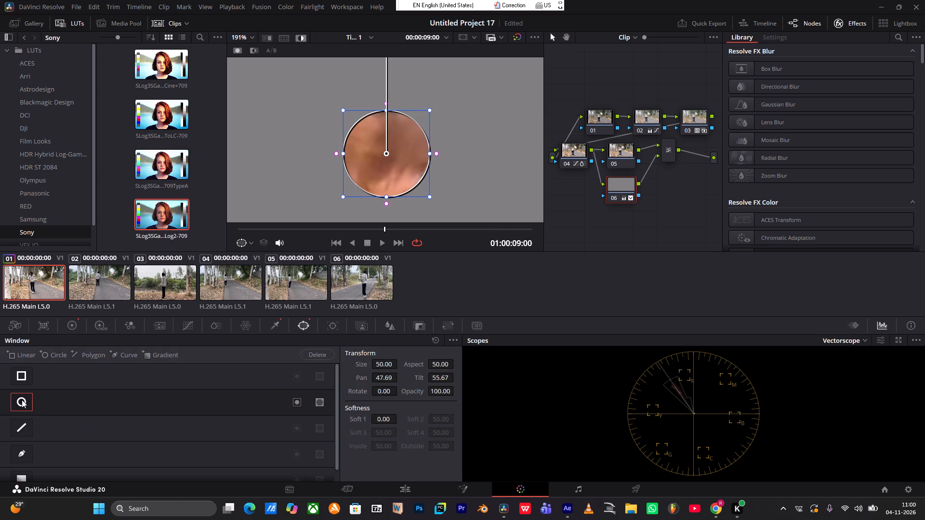
pyautogui.click(21, 399)
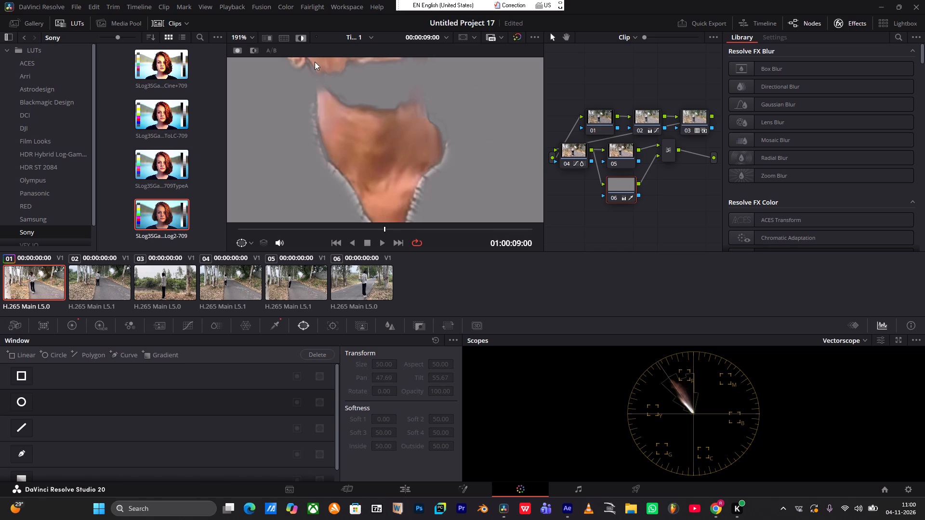
# Turn off the highlight view of node 06's skin selection and show the full frame fitted in the viewer.
pyautogui.click(302, 39)
pyautogui.scroll(-2, 385, 105)
pyautogui.press('z')
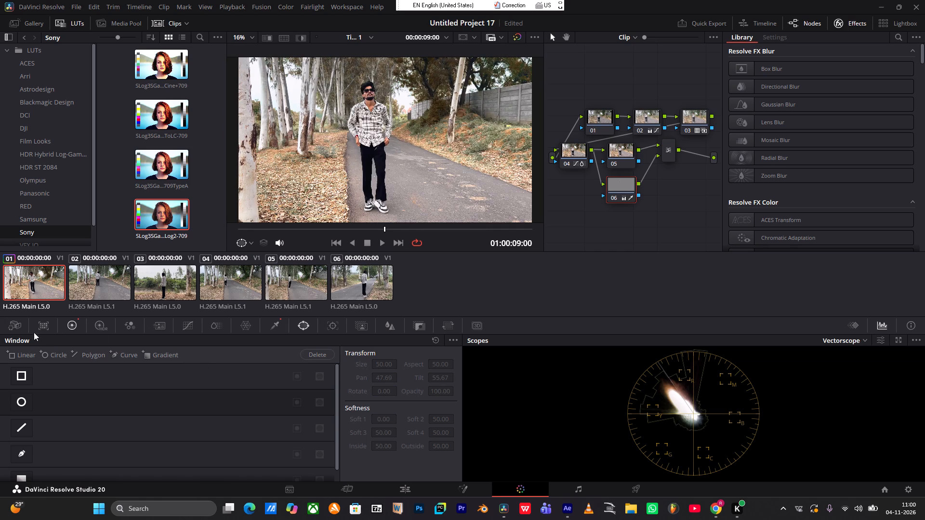
# Play the first clip onward from 01:00:09:00 and examine the corrected skin tone close up in the full image.
pyautogui.click(66, 325)
pyautogui.press('space')
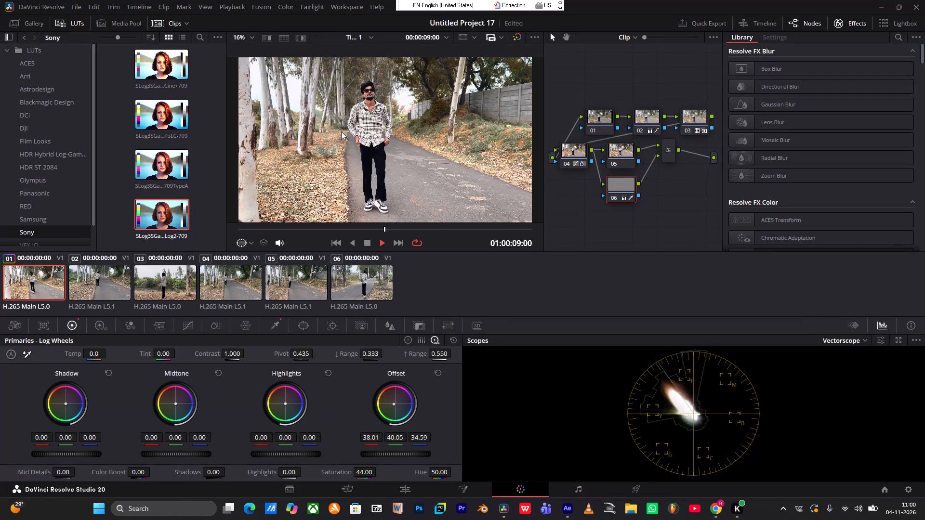
pyautogui.press('space')
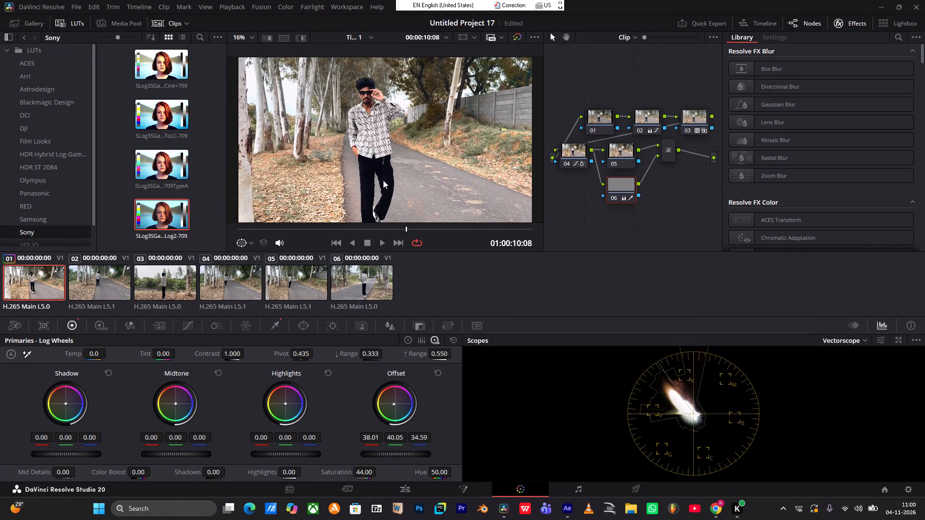
pyautogui.scroll(15, 353, 96)
pyautogui.press('space')
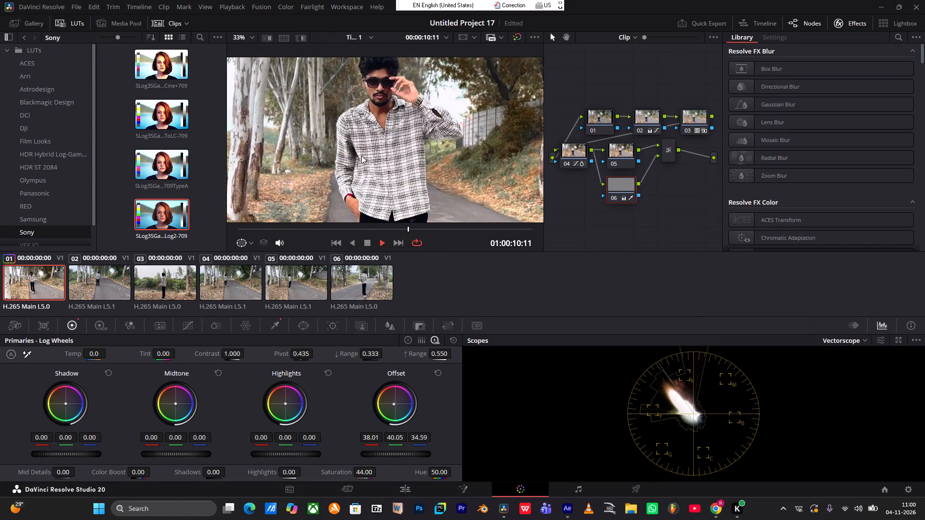
pyautogui.press('space')
pyautogui.scroll(-5, 368, 148)
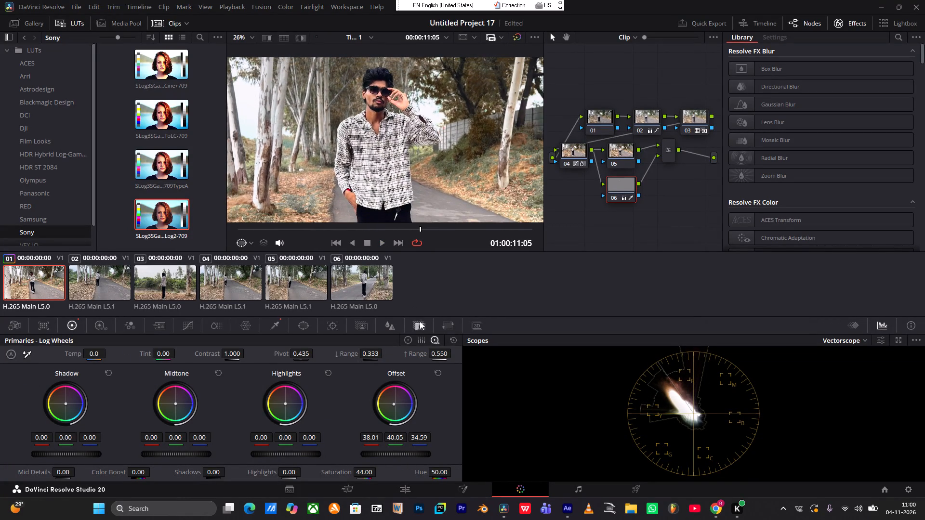
# Lower node 06's overall log Offset level to red 32.51, green 34.55, blue 29.09 to darken the skin.
pyautogui.scroll(-8, 417, 453)
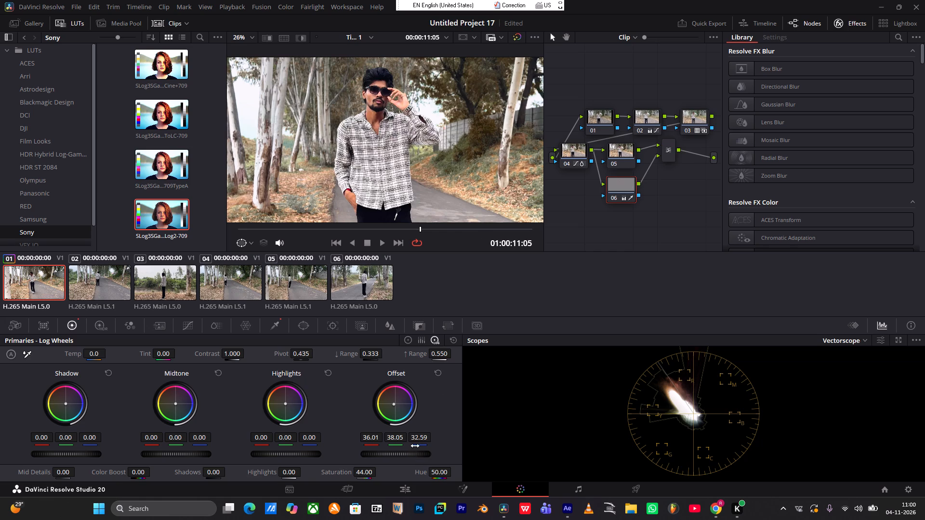
pyautogui.scroll(-17, 415, 446)
pyautogui.scroll(-17, 406, 455)
pyautogui.scroll(-18, 401, 458)
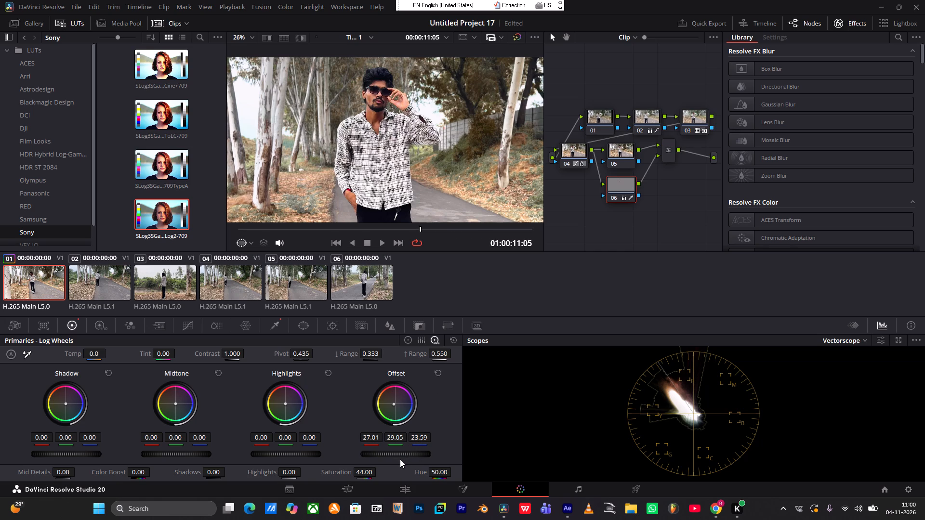
pyautogui.scroll(20, 399, 459)
pyautogui.scroll(10, 399, 459)
pyautogui.scroll(16, 400, 455)
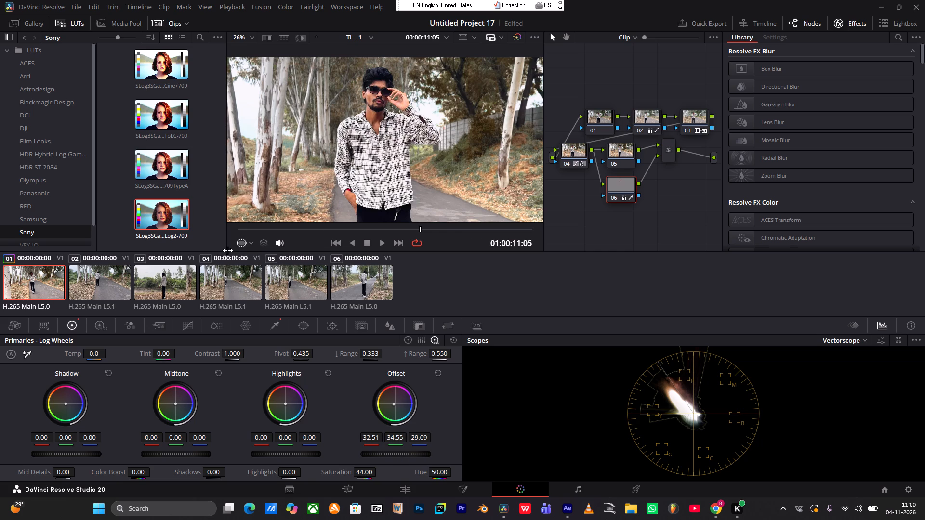
# Scrub and play through the first clip to check the darkened skin correction in motion.
pyautogui.moveTo(296, 228); pyautogui.dragTo(272, 235)
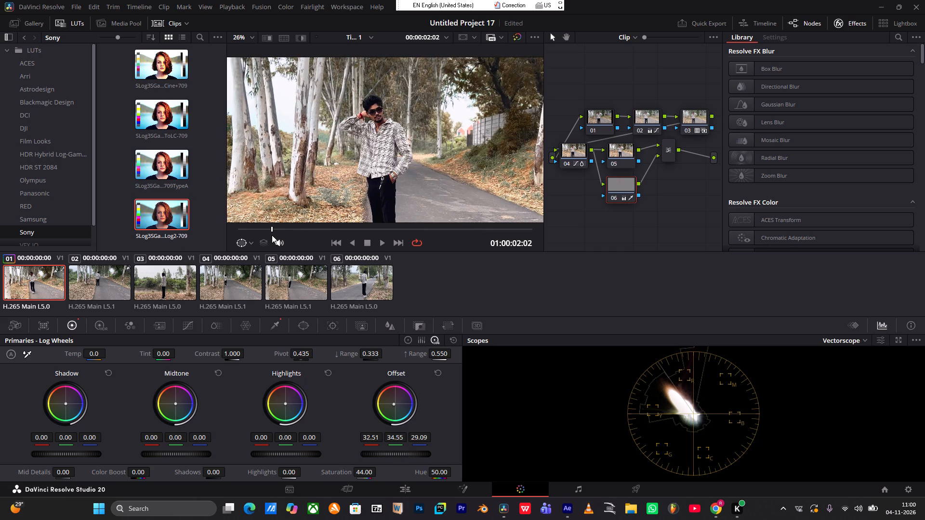
pyautogui.moveTo(272, 235); pyautogui.dragTo(456, 242)
pyautogui.press('z')
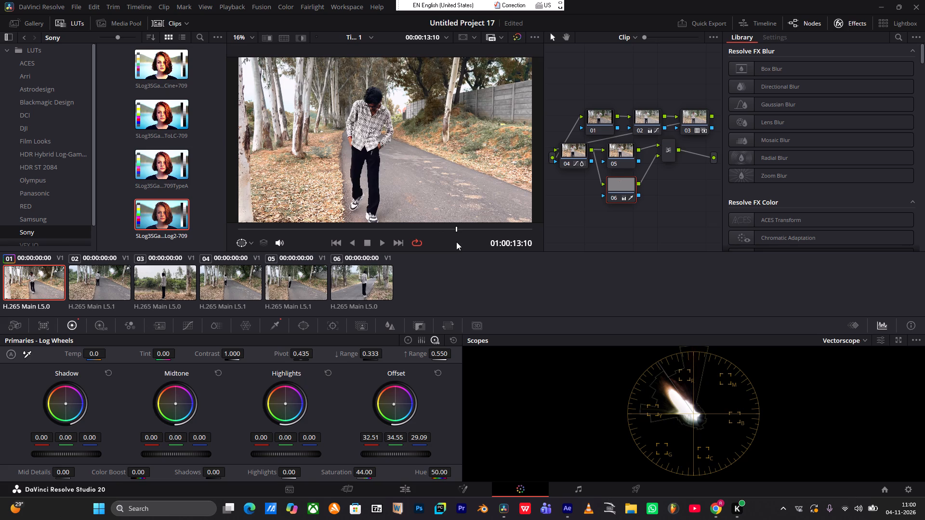
pyautogui.press('space')
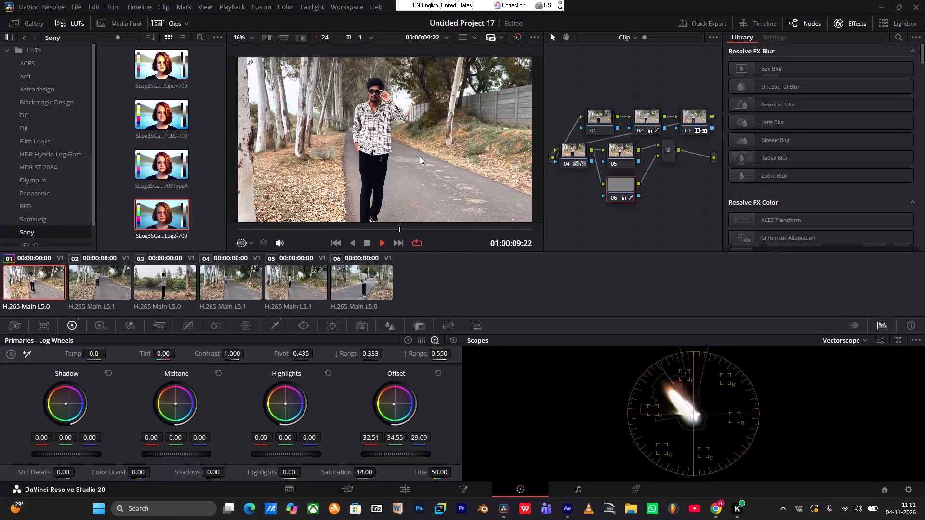
pyautogui.press('space')
pyautogui.press('space')
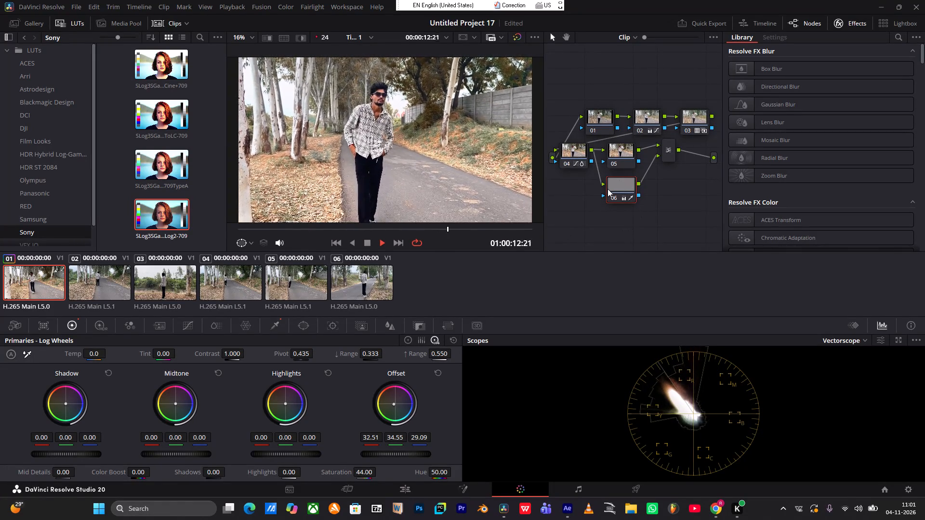
pyautogui.press('space')
# Add a serial corrector node after the parallel mixer.
pyautogui.click(665, 150)
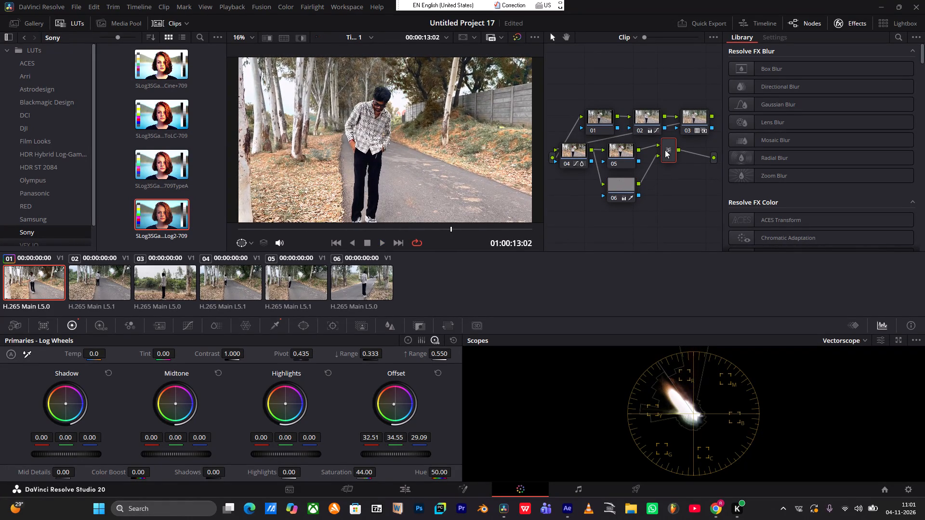
pyautogui.hotkey('alt', 's')
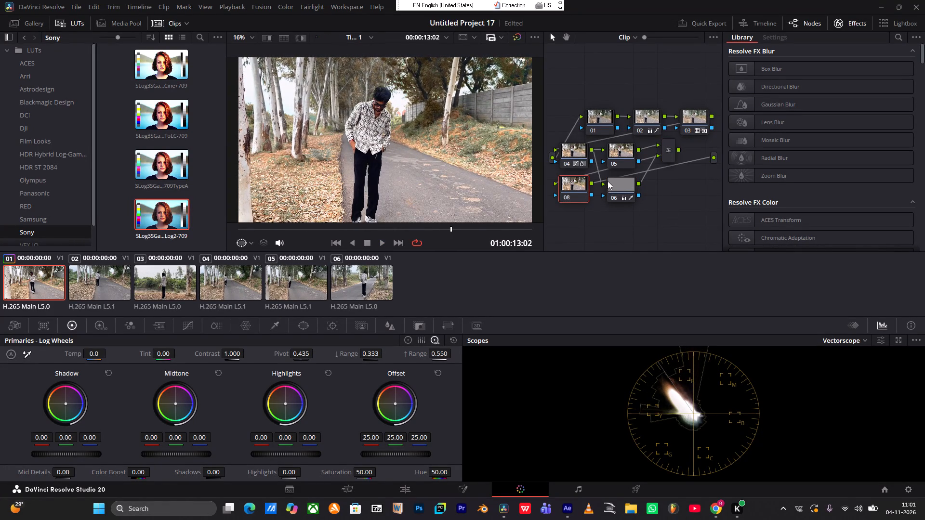
# Clean up the node graph layout so the node chain is neatly arranged.
pyautogui.rightClick(640, 222)
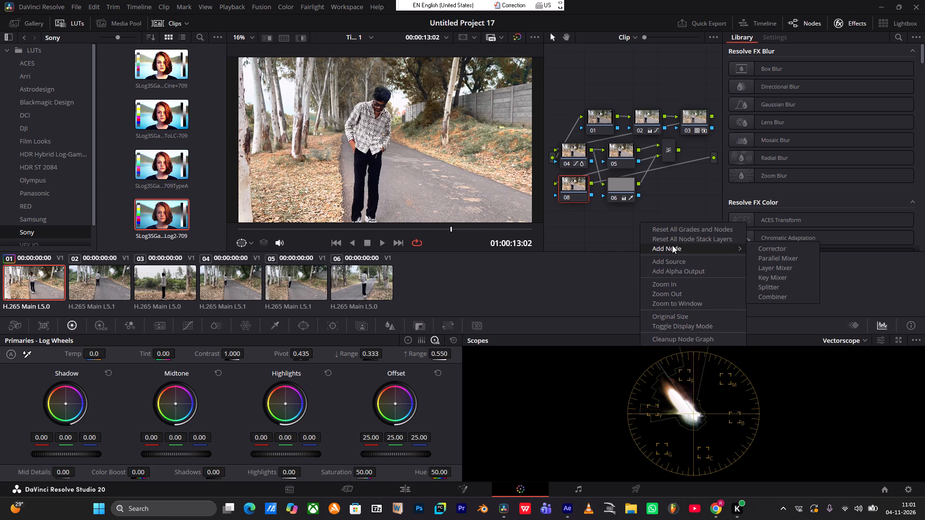
pyautogui.click(679, 339)
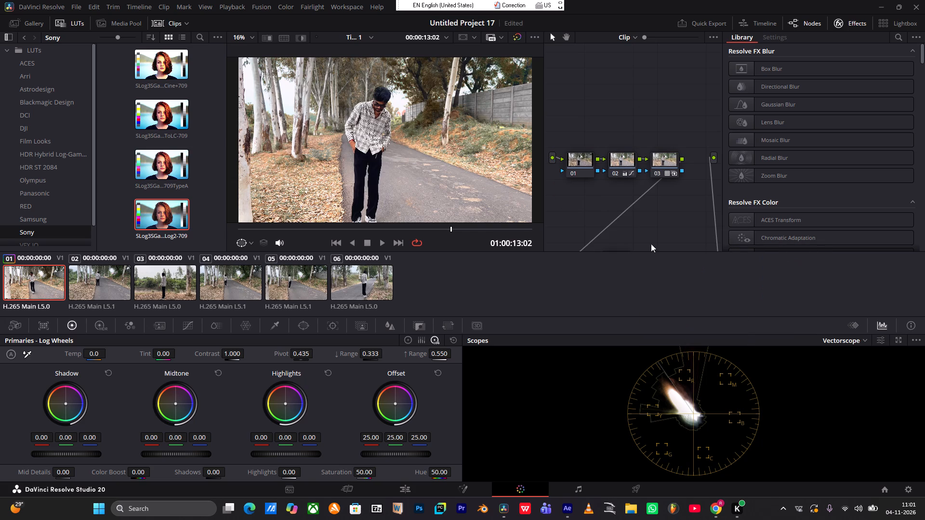
pyautogui.scroll(-20, 624, 167)
pyautogui.scroll(-9, 624, 167)
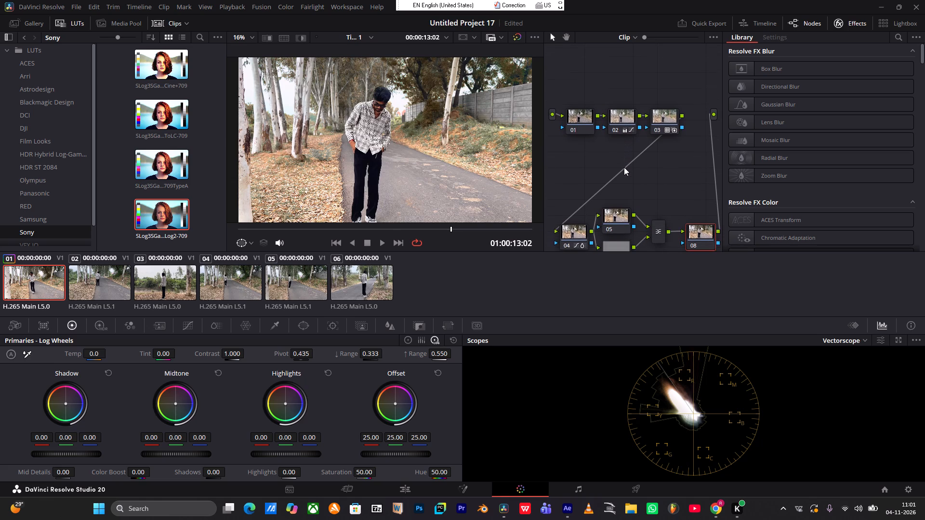
pyautogui.scroll(-20, 624, 167)
pyautogui.scroll(-8, 624, 167)
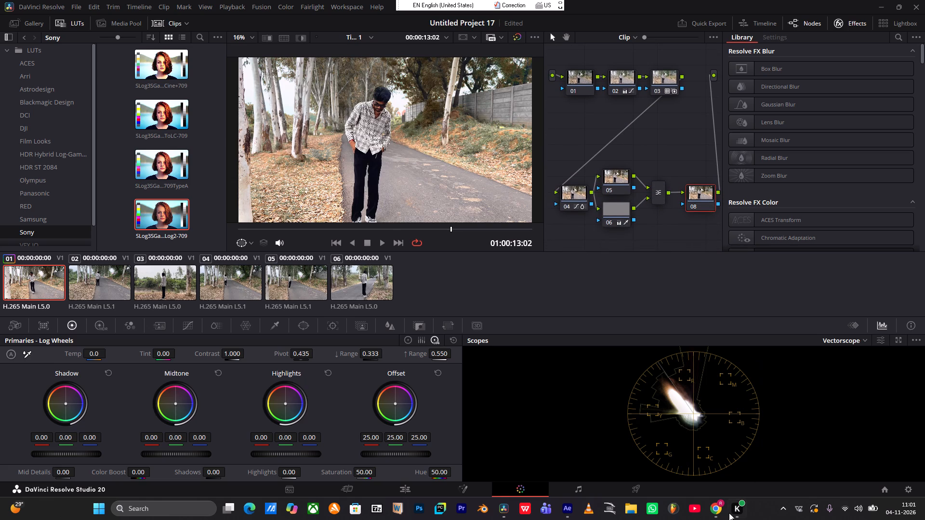
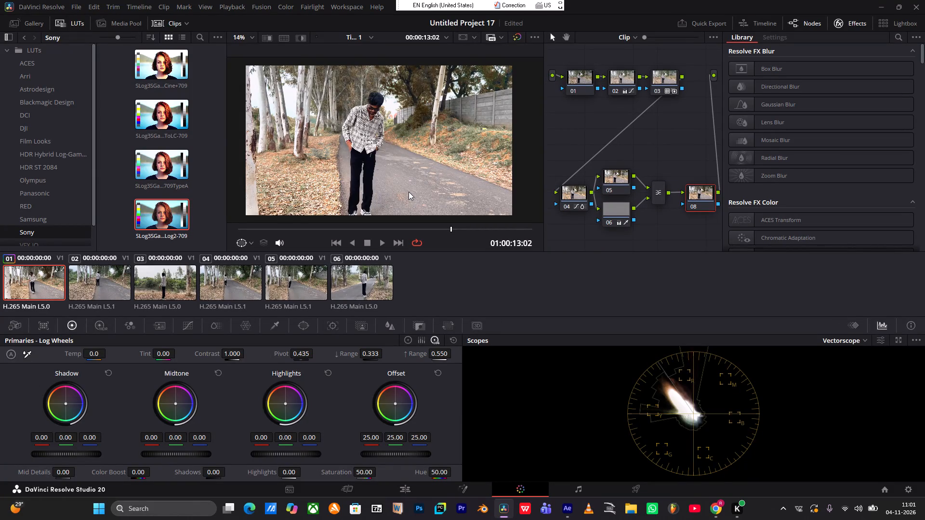
# Add a layer node in parallel with node 08 and clean up the node graph layout.
pyautogui.hotkey('alt', 'l')
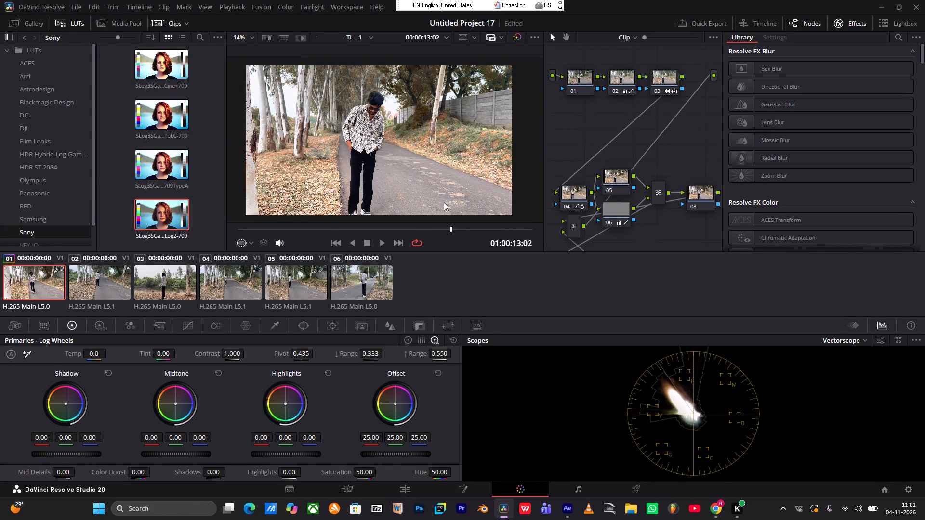
pyautogui.rightClick(580, 132)
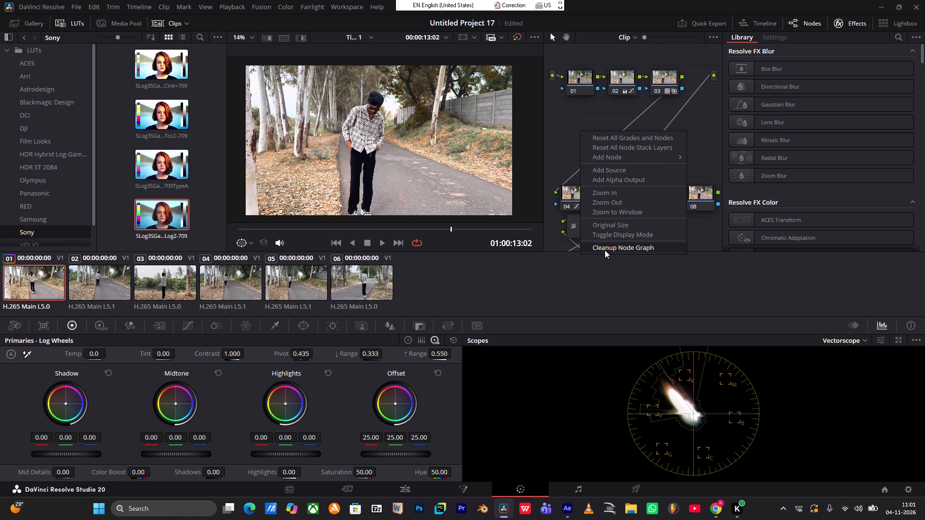
pyautogui.click(605, 247)
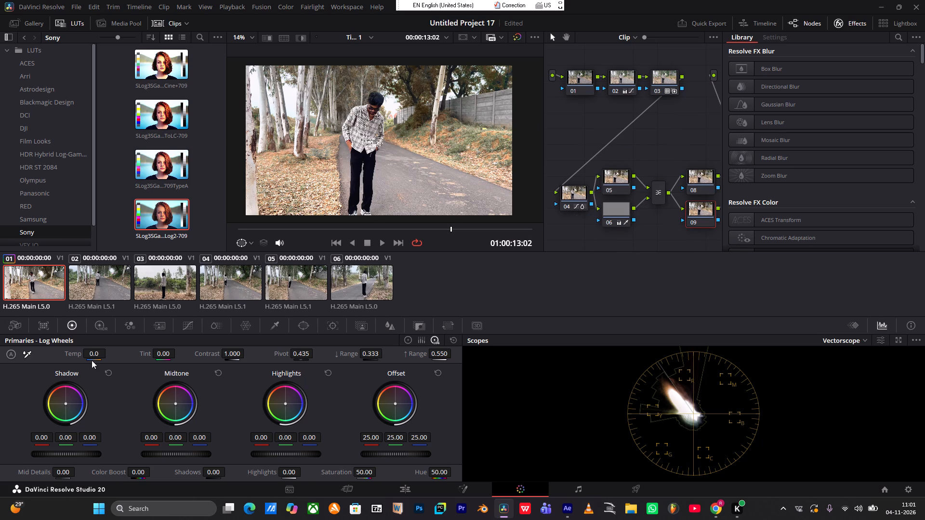
# Add a linear window to node 09, slant it along the road and reposition it to about pan 48.56, tilt 53.73.
pyautogui.click(297, 326)
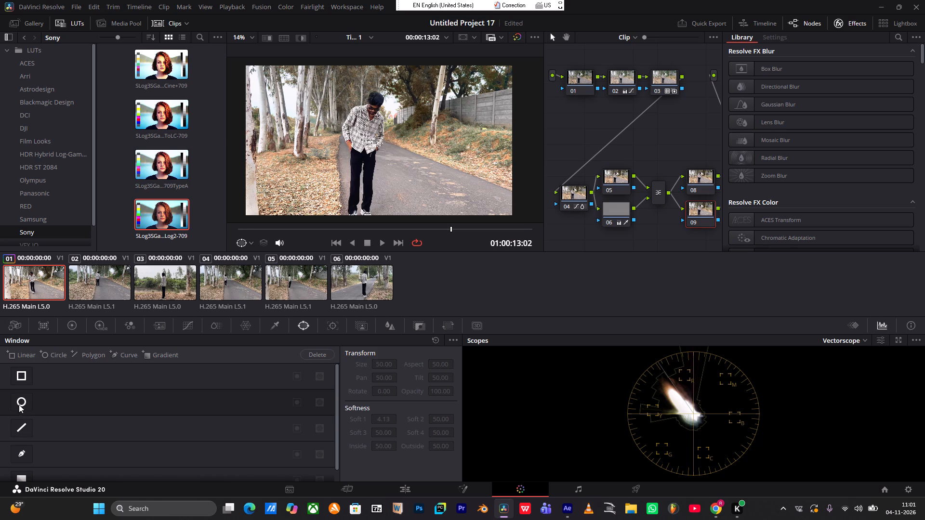
pyautogui.click(21, 377)
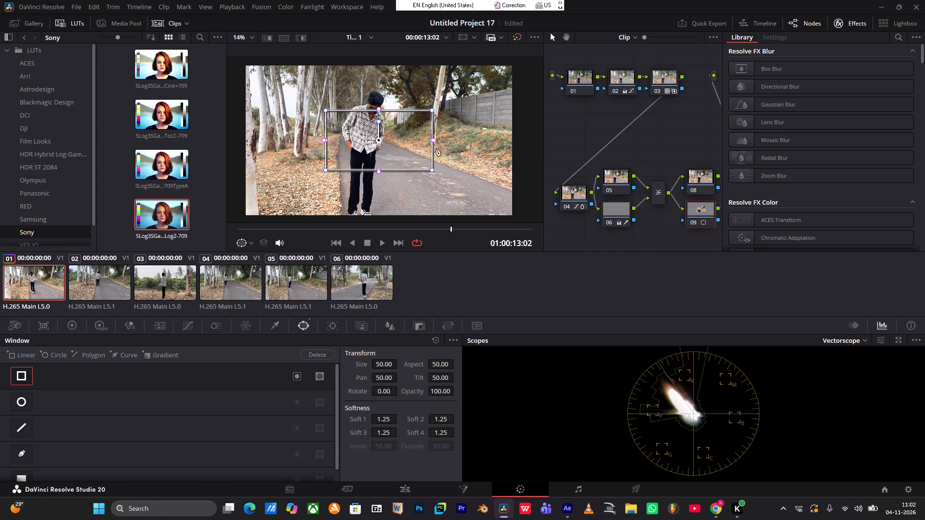
pyautogui.moveTo(431, 140); pyautogui.dragTo(455, 196)
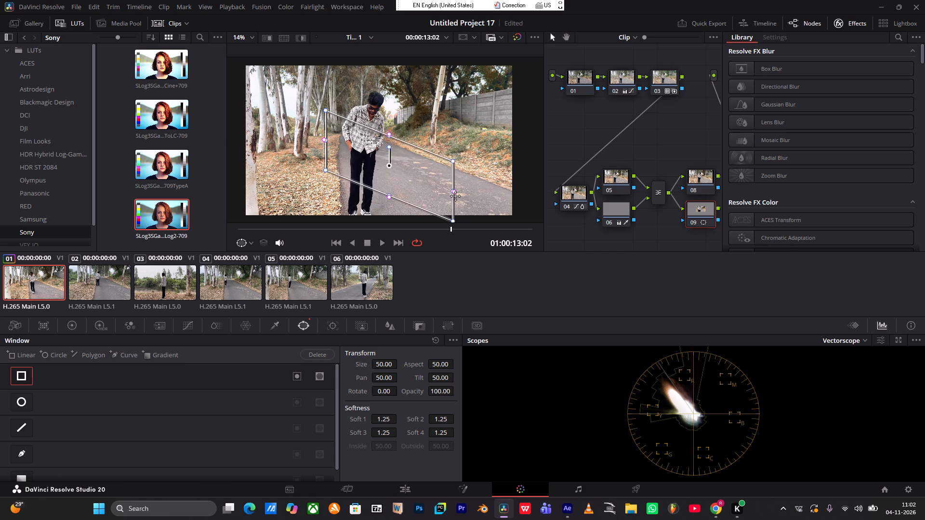
pyautogui.moveTo(455, 196); pyautogui.dragTo(461, 204)
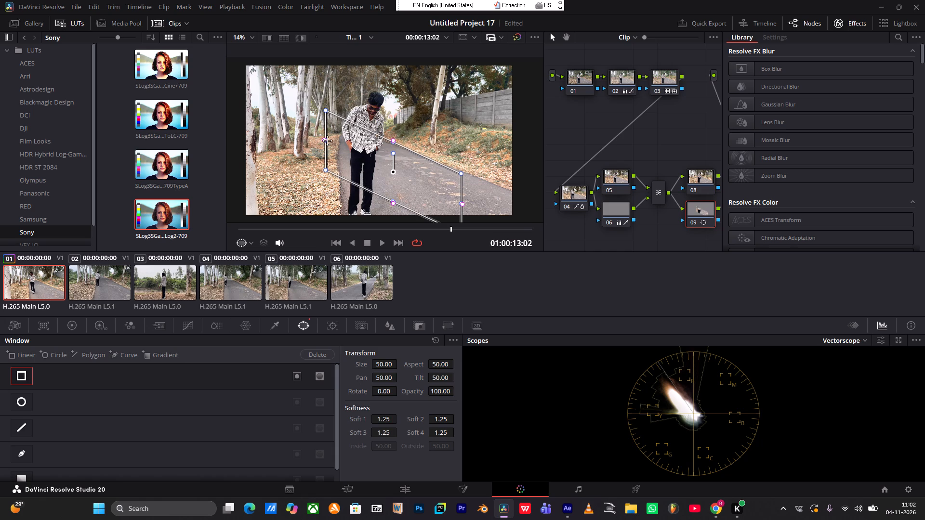
pyautogui.moveTo(326, 141); pyautogui.dragTo(351, 120)
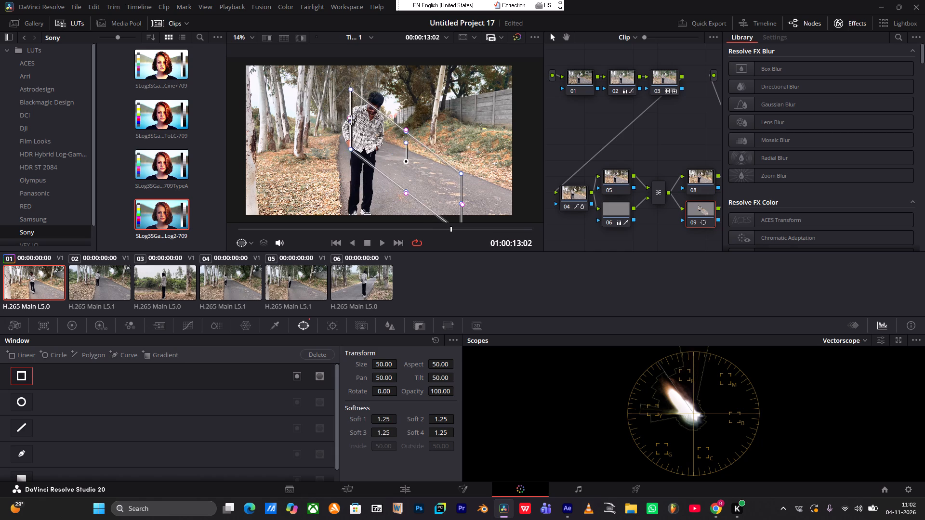
pyautogui.moveTo(351, 120); pyautogui.dragTo(342, 108)
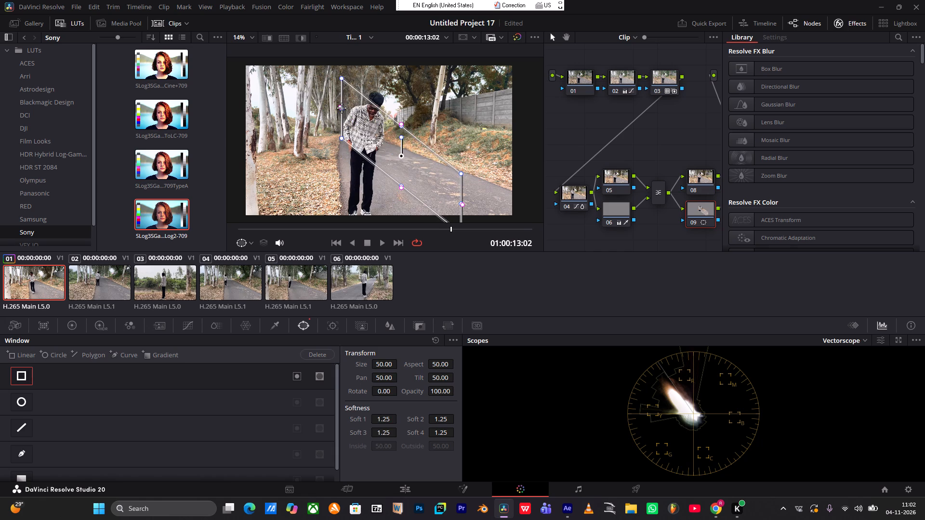
pyautogui.moveTo(342, 108); pyautogui.dragTo(342, 105)
pyautogui.moveTo(343, 78); pyautogui.dragTo(351, 89)
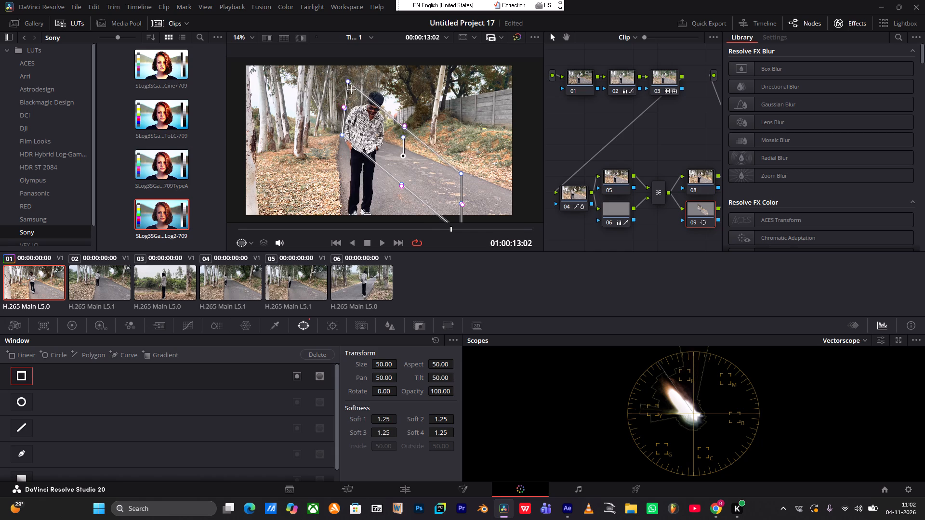
pyautogui.moveTo(351, 89); pyautogui.dragTo(380, 134)
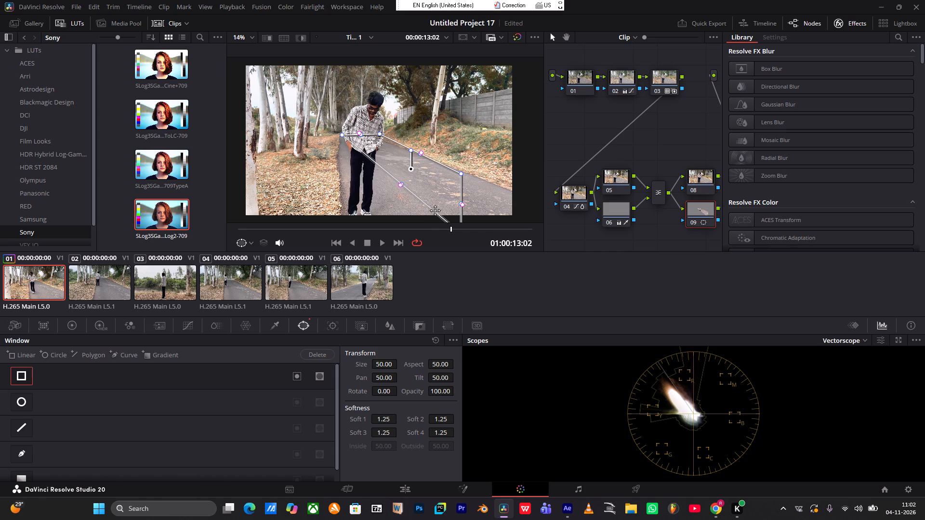
pyautogui.moveTo(413, 167); pyautogui.dragTo(403, 148)
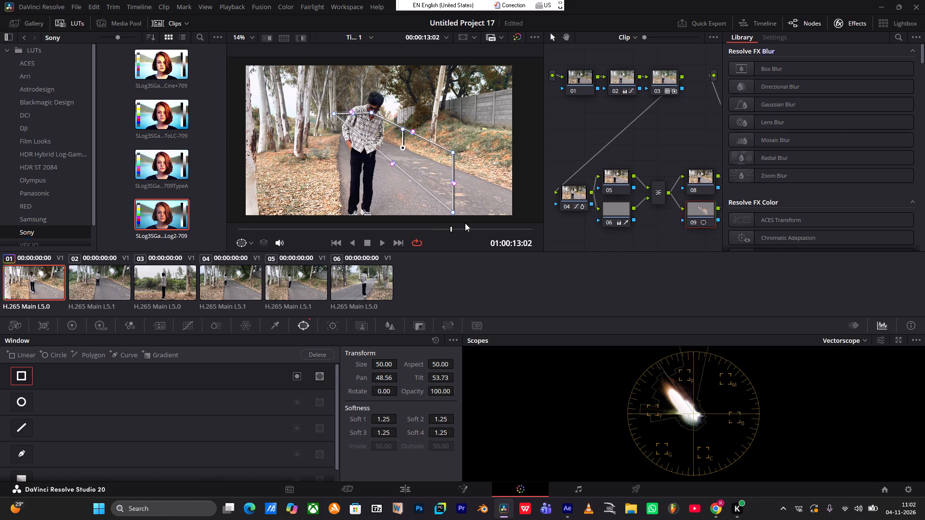
# Reshape the window's two lower corners so its bottom edge runs along the frame's base past the right edge of the road.
pyautogui.moveTo(453, 212); pyautogui.dragTo(355, 211)
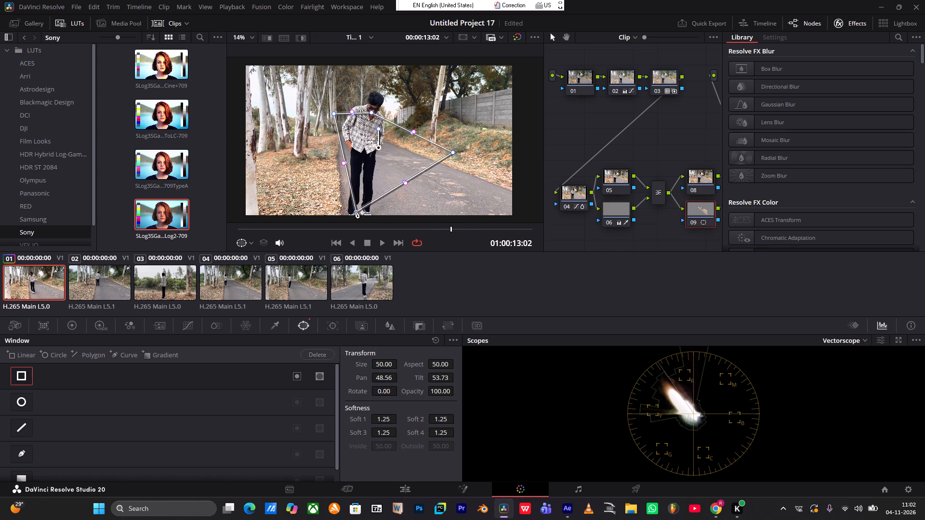
pyautogui.moveTo(355, 211); pyautogui.dragTo(345, 218)
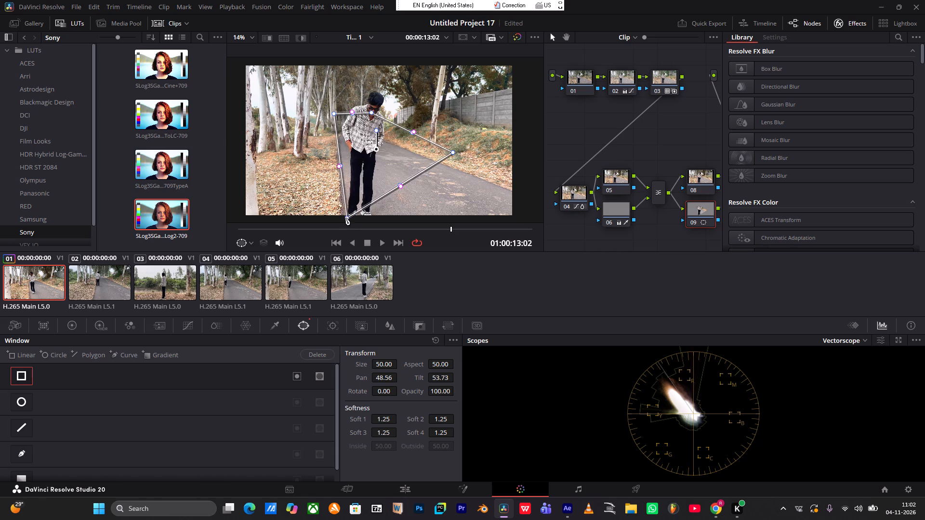
pyautogui.moveTo(345, 218); pyautogui.dragTo(344, 219)
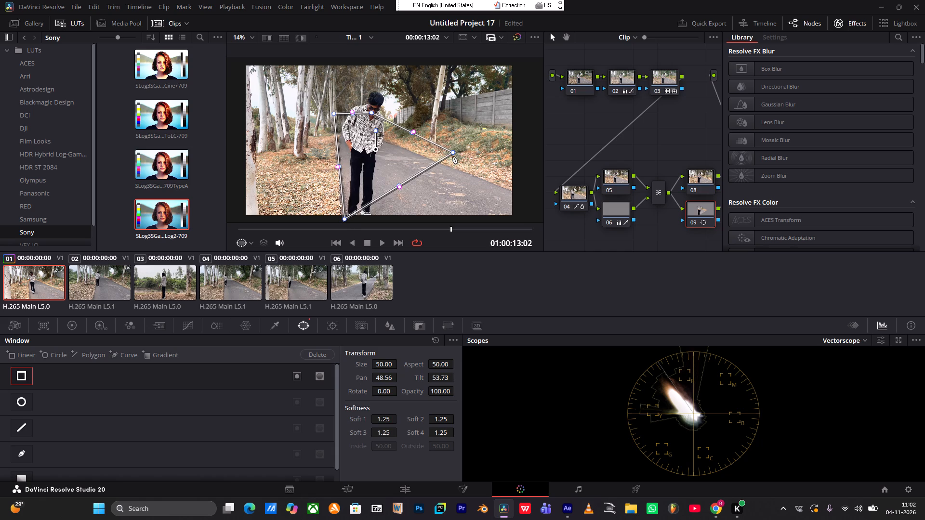
pyautogui.moveTo(453, 152); pyautogui.dragTo(479, 182)
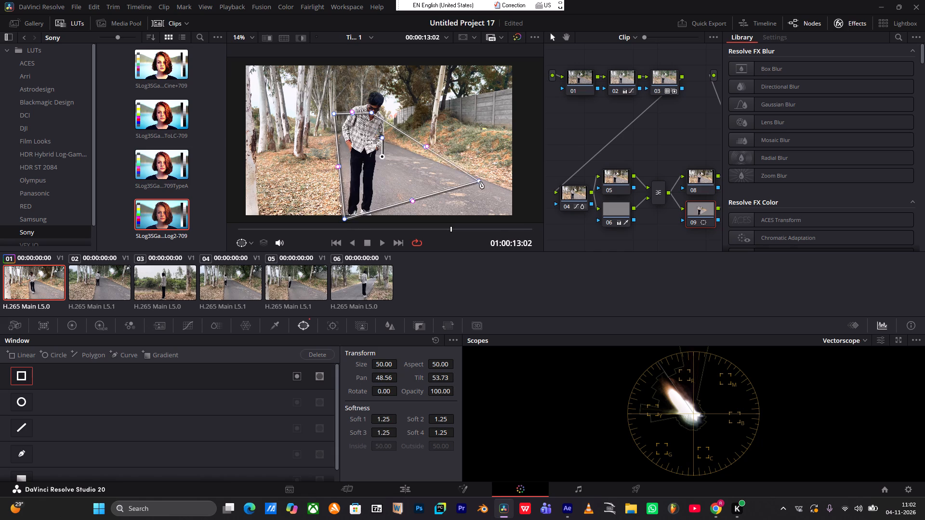
pyautogui.moveTo(479, 182); pyautogui.dragTo(551, 217)
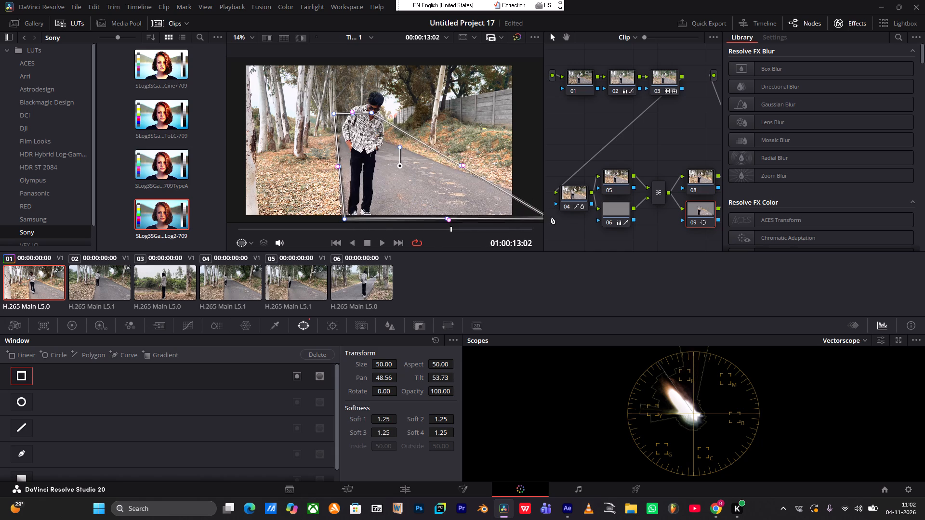
pyautogui.moveTo(551, 217); pyautogui.dragTo(557, 216)
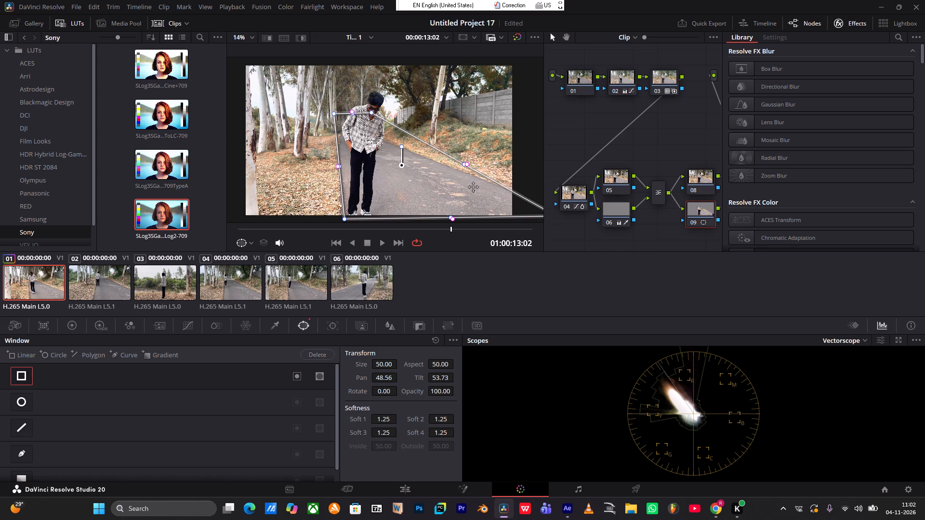
# Lower the window's top edge to the far end of the road, narrow it, and raise Soft 1 to 2.16.
pyautogui.click(352, 113)
pyautogui.moveTo(352, 113); pyautogui.dragTo(357, 127)
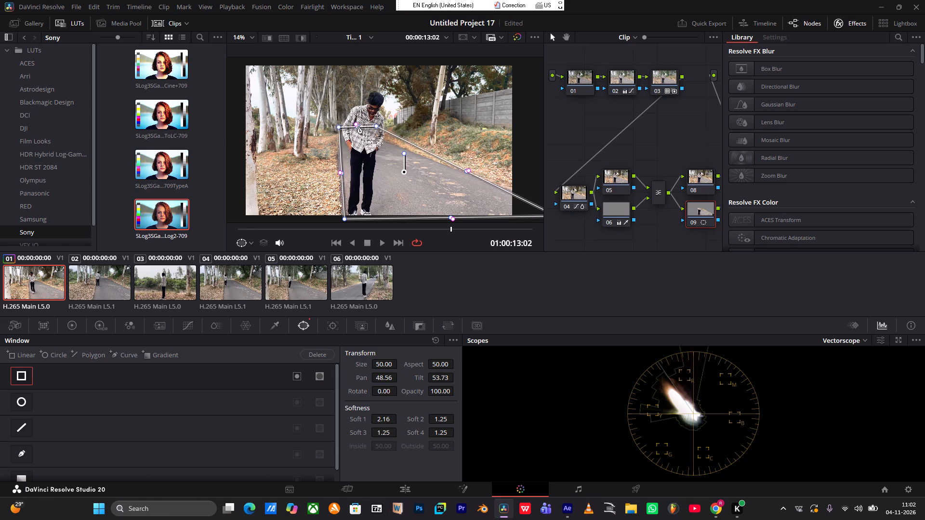
pyautogui.moveTo(357, 127); pyautogui.dragTo(357, 129)
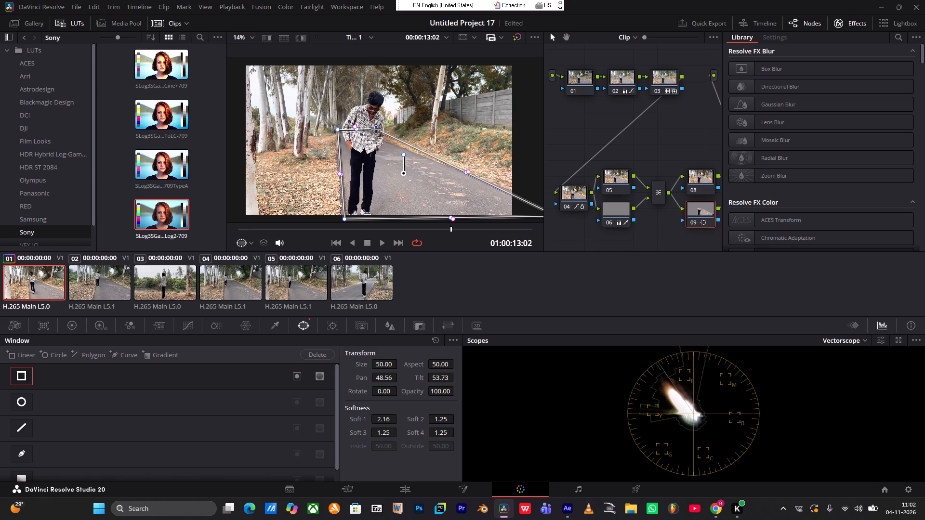
pyautogui.moveTo(376, 129); pyautogui.dragTo(369, 132)
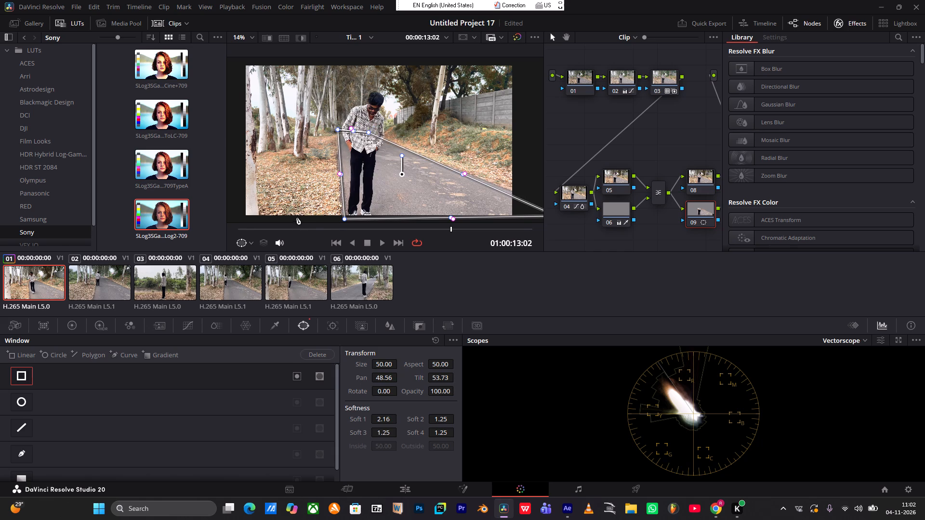
# At 01:00:00:13, refit the window's left corners and top right corner to the road's edges.
pyautogui.moveTo(332, 227); pyautogui.dragTo(325, 228)
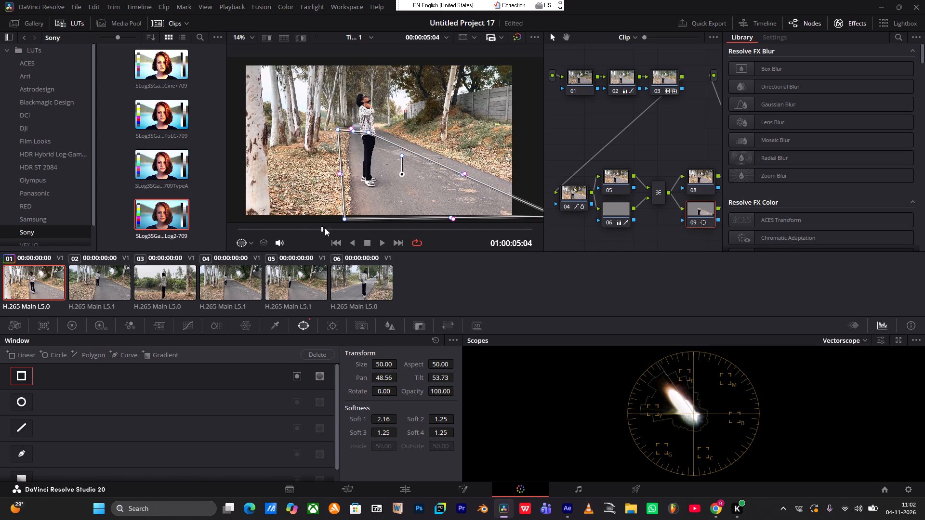
pyautogui.moveTo(325, 228); pyautogui.dragTo(247, 230)
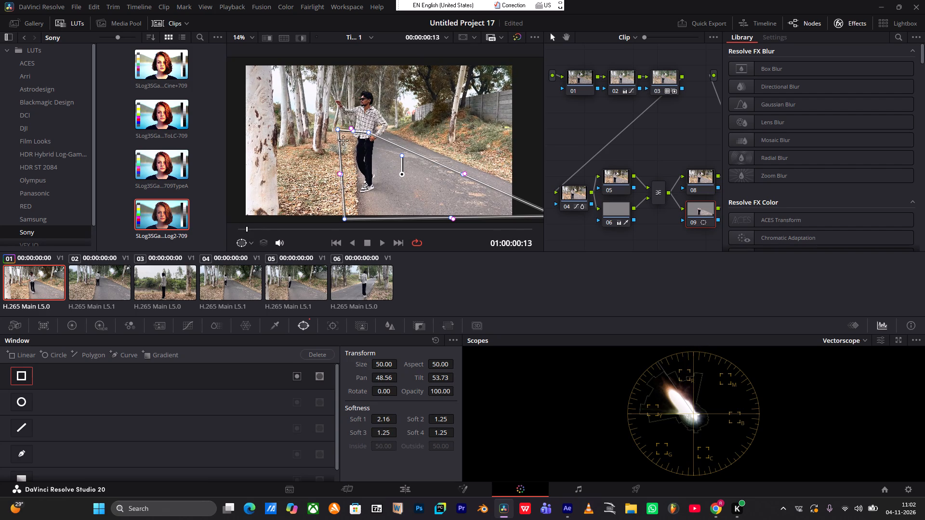
pyautogui.moveTo(339, 130); pyautogui.dragTo(354, 126)
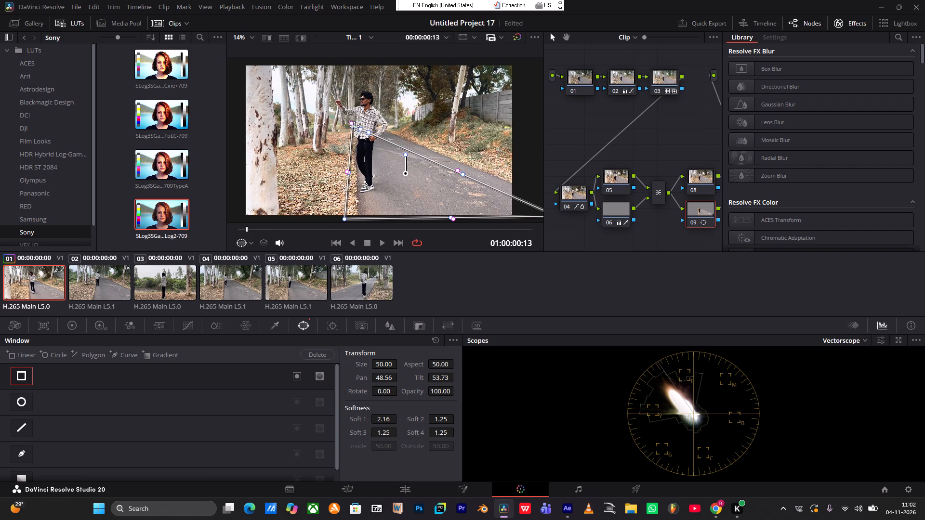
pyautogui.moveTo(354, 126); pyautogui.dragTo(356, 126)
pyautogui.moveTo(344, 217); pyautogui.dragTo(355, 217)
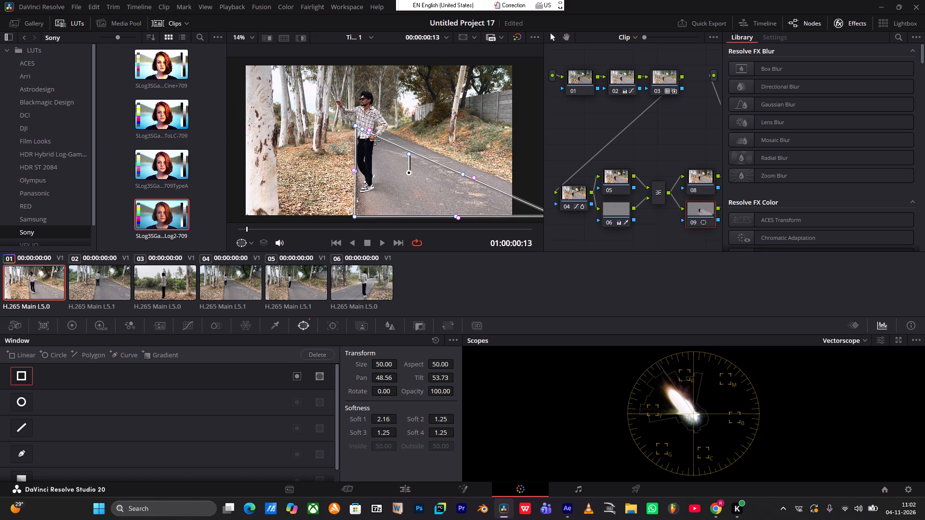
pyautogui.moveTo(368, 133); pyautogui.dragTo(388, 126)
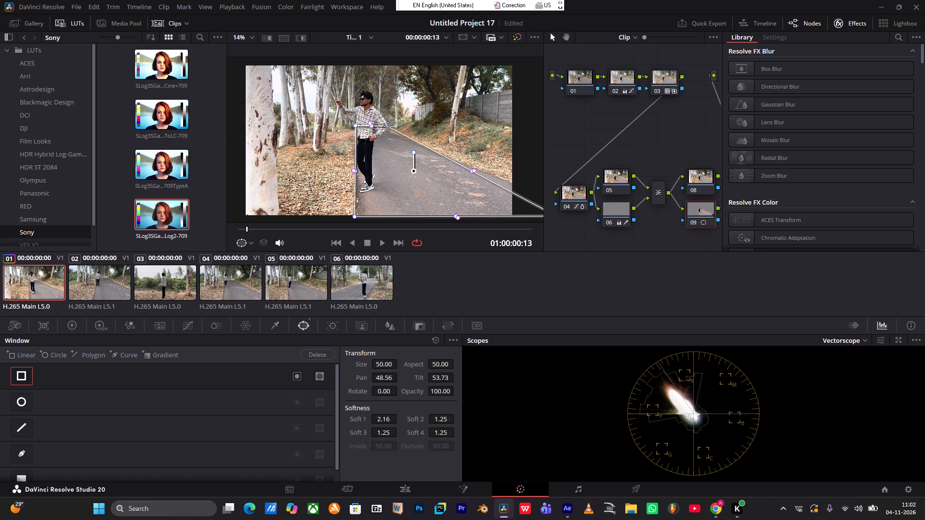
pyautogui.moveTo(388, 126); pyautogui.dragTo(384, 126)
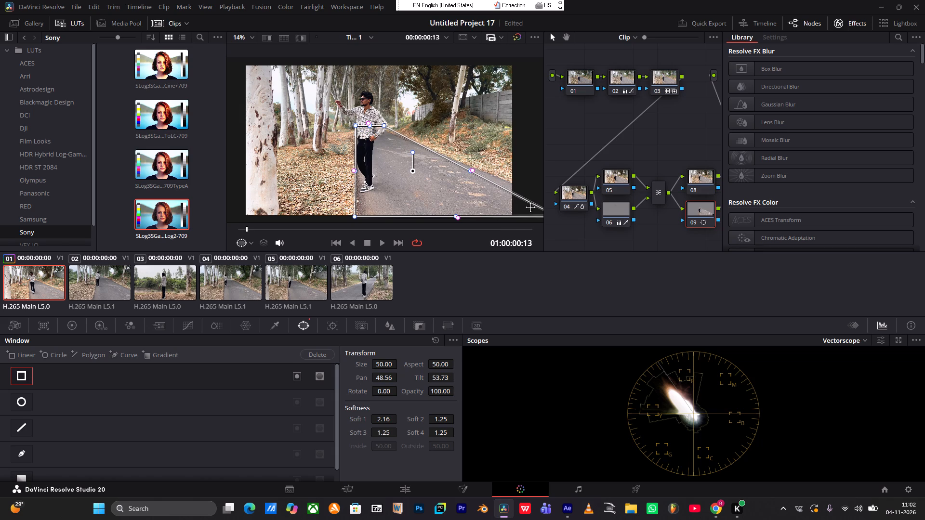
# Fine-tune the window's off-frame lower right corner to follow the road's right edge, and fit the image back in the viewer.
pyautogui.scroll(-9, 515, 203)
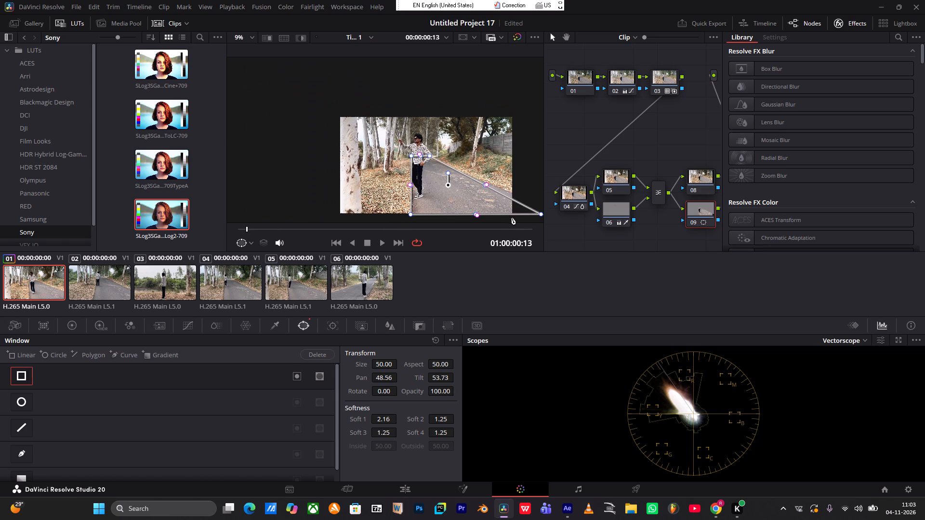
pyautogui.moveTo(540, 216); pyautogui.dragTo(535, 209)
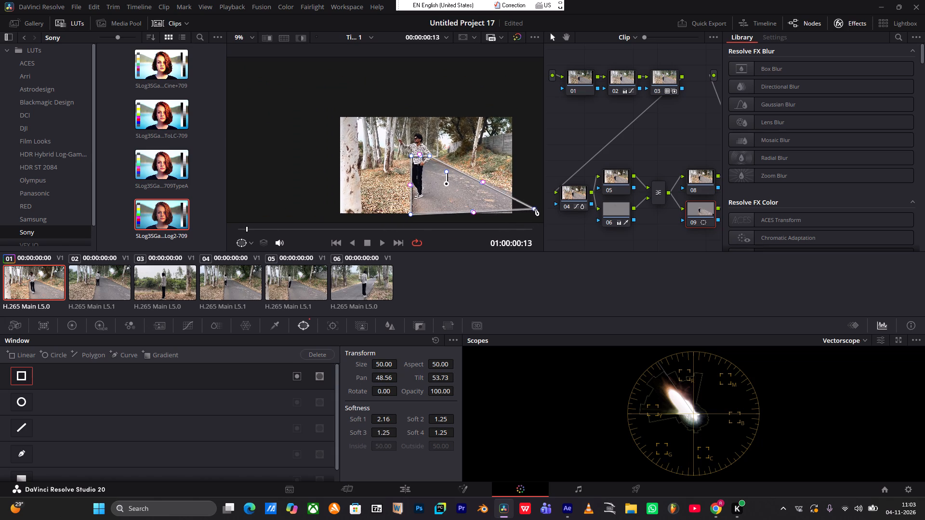
pyautogui.moveTo(535, 209); pyautogui.dragTo(542, 210)
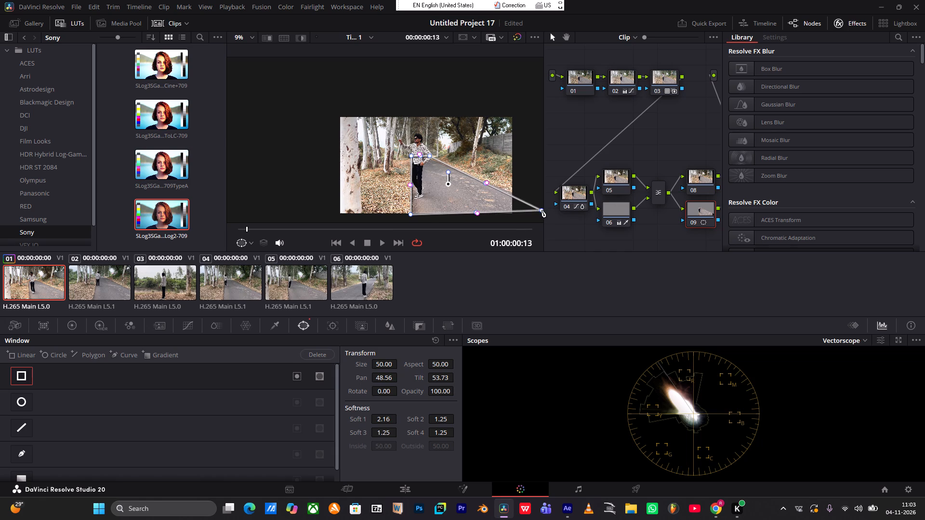
pyautogui.scroll(-3, 540, 209)
pyautogui.moveTo(350, 144); pyautogui.dragTo(311, 143, button='middle')
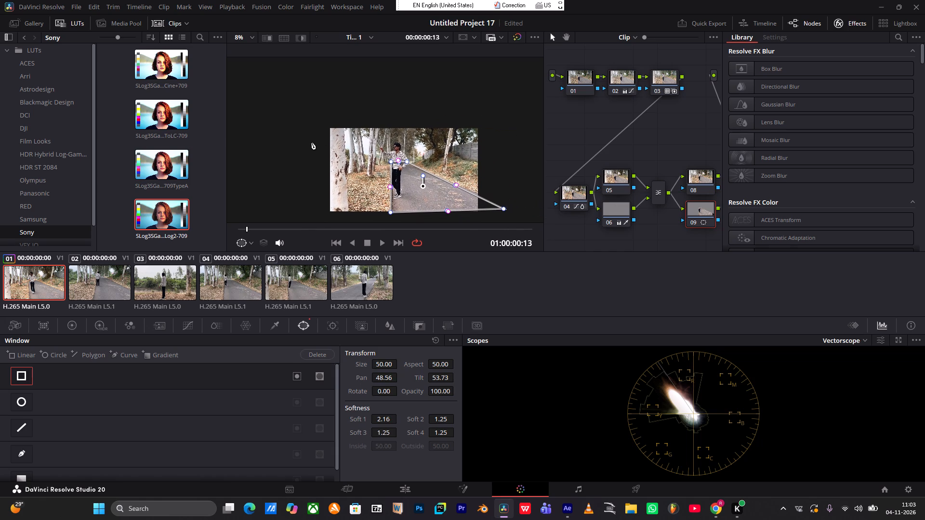
pyautogui.moveTo(311, 143); pyautogui.dragTo(303, 130, button='middle')
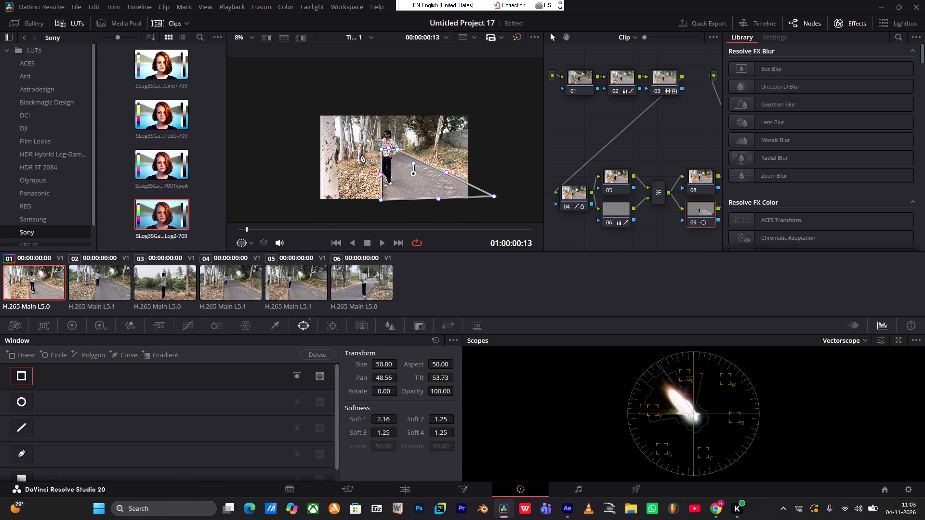
pyautogui.press('z')
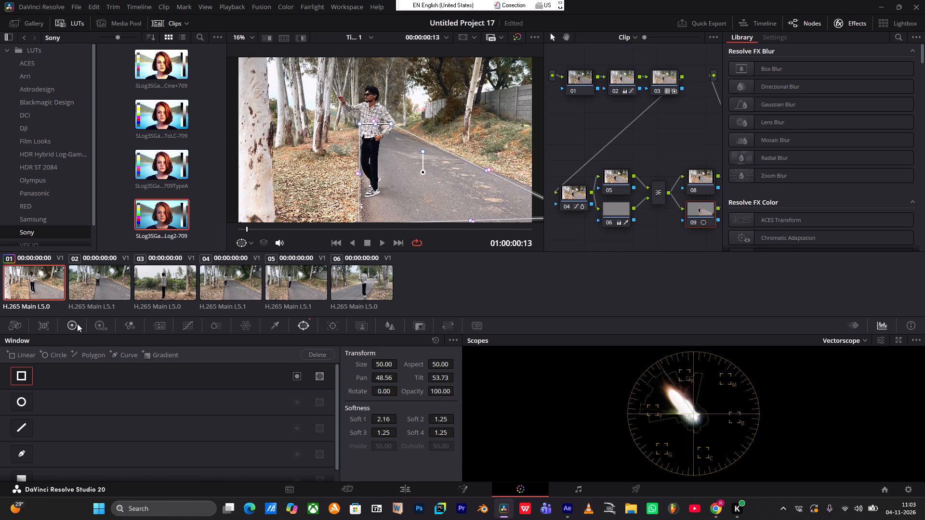
# Darken the road on node 09 with the custom curve, leaving the black point at the origin and pulling the midtones down.
pyautogui.click(191, 323)
pyautogui.moveTo(13, 468); pyautogui.dragTo(34, 472)
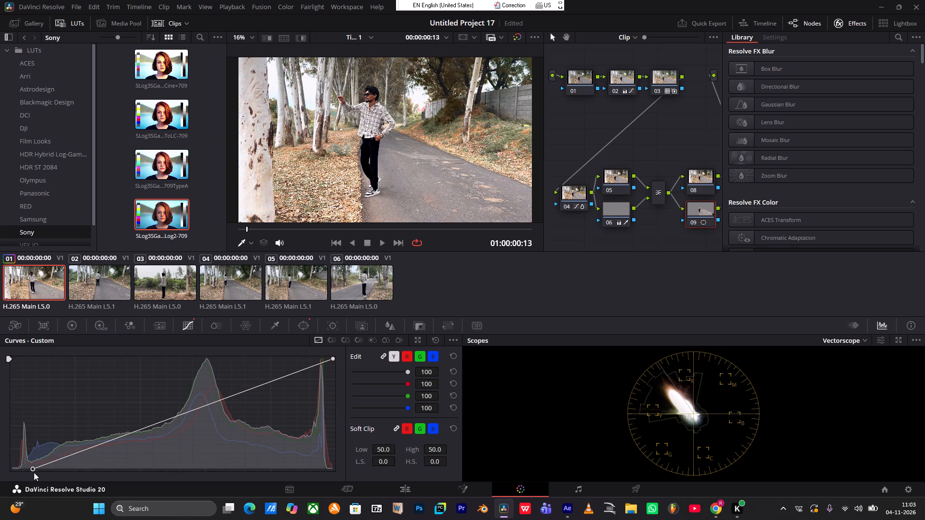
pyautogui.moveTo(34, 472); pyautogui.dragTo(108, 474)
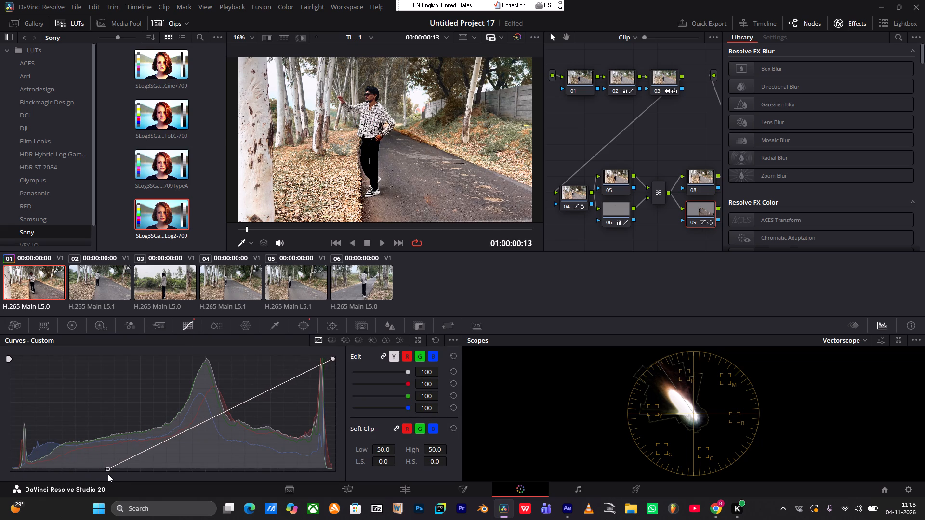
pyautogui.moveTo(108, 474); pyautogui.dragTo(55, 477)
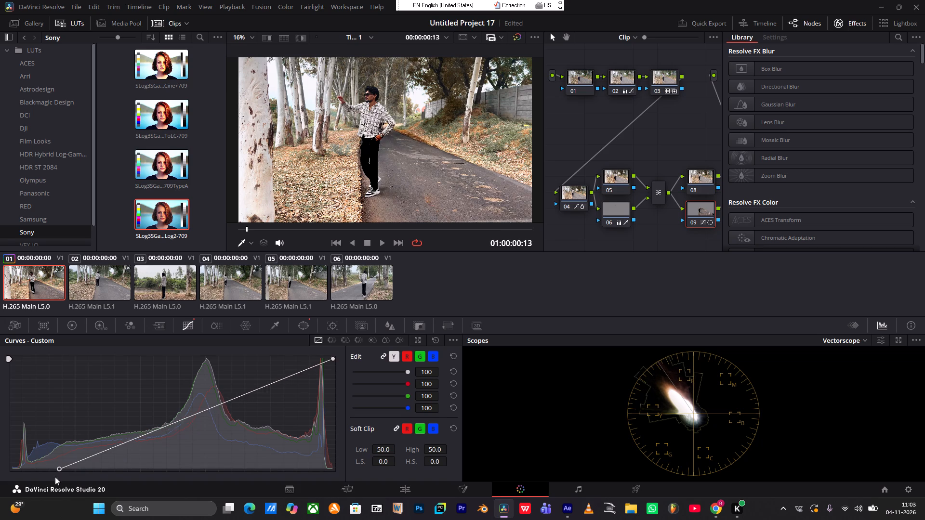
pyautogui.moveTo(55, 477); pyautogui.dragTo(0, 481)
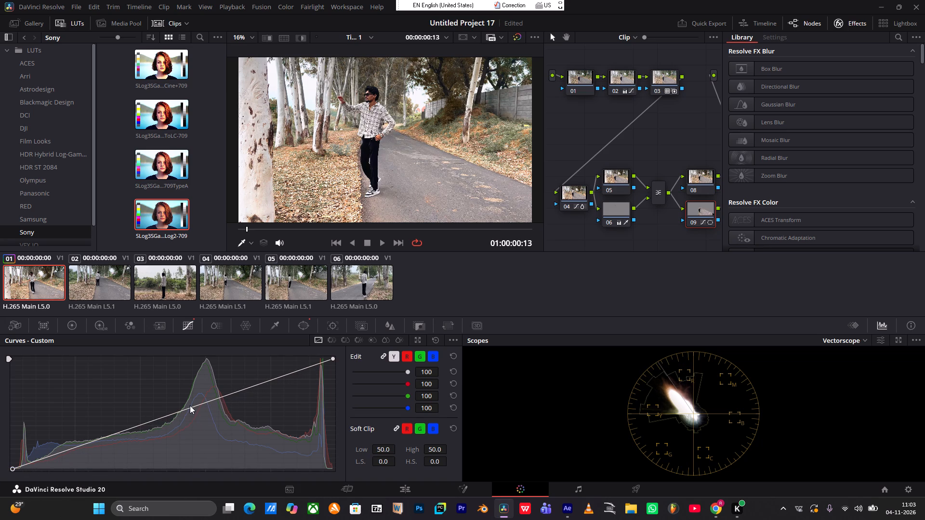
pyautogui.moveTo(190, 405); pyautogui.dragTo(215, 416)
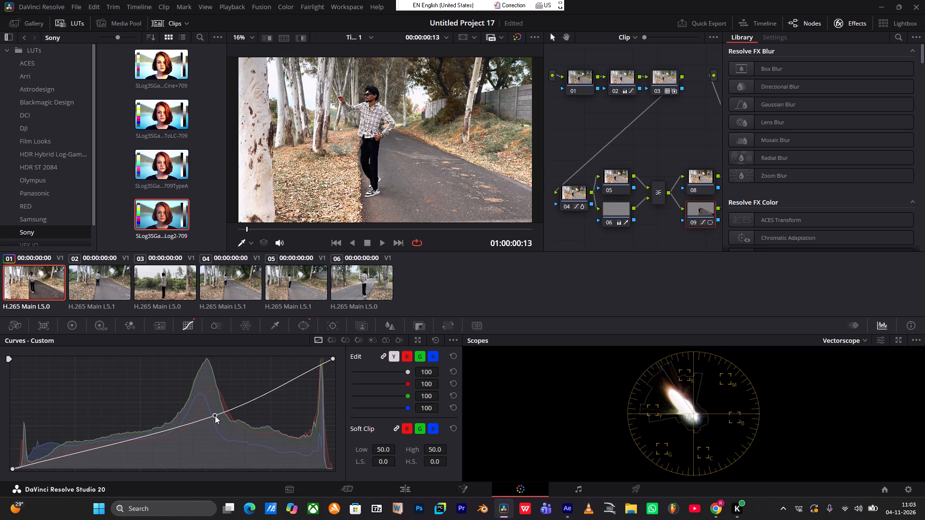
pyautogui.moveTo(215, 416); pyautogui.dragTo(222, 437)
# Soften the window's edge along the road's right side by raising Soft 2 to 6.77.
pyautogui.click(301, 325)
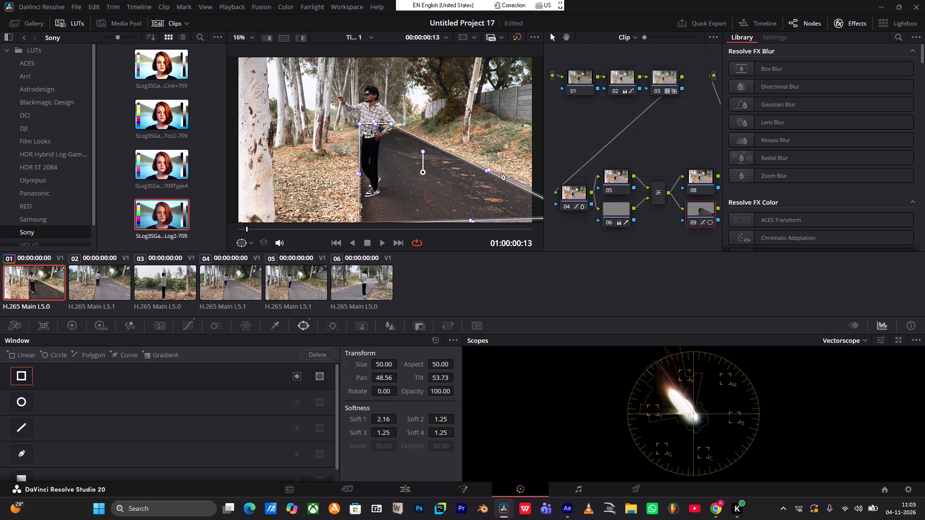
pyautogui.moveTo(489, 169); pyautogui.dragTo(495, 166)
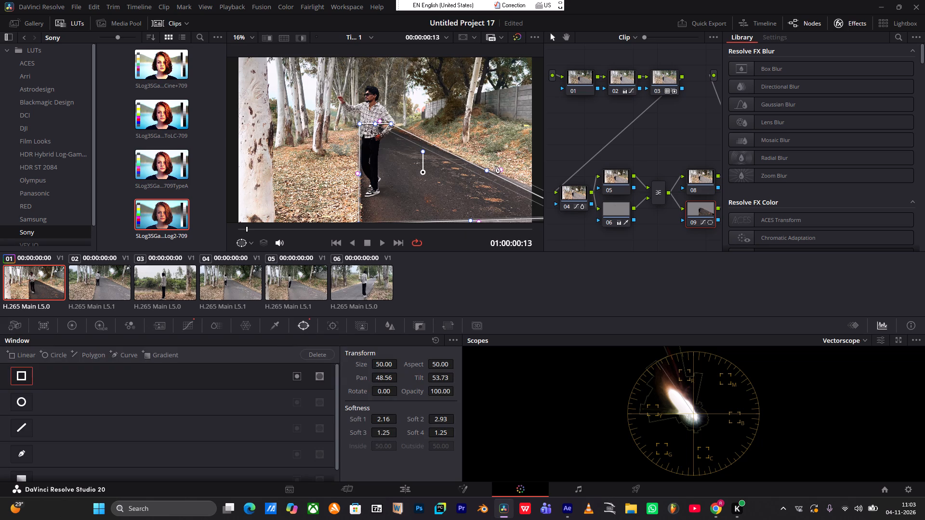
pyautogui.moveTo(495, 166); pyautogui.dragTo(497, 166)
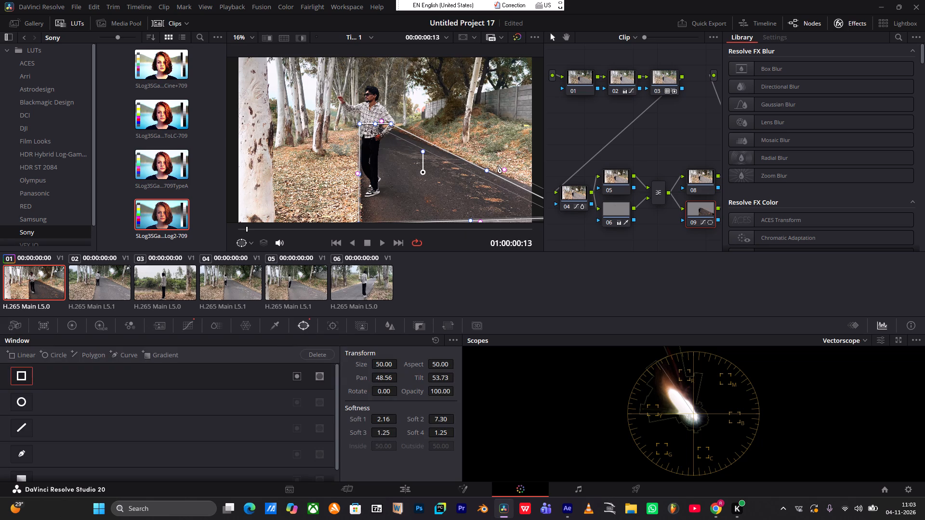
pyautogui.moveTo(497, 166); pyautogui.dragTo(497, 166)
# Return to 01:00:00:00 and track the road window through the clip in both directions.
pyautogui.press('space')
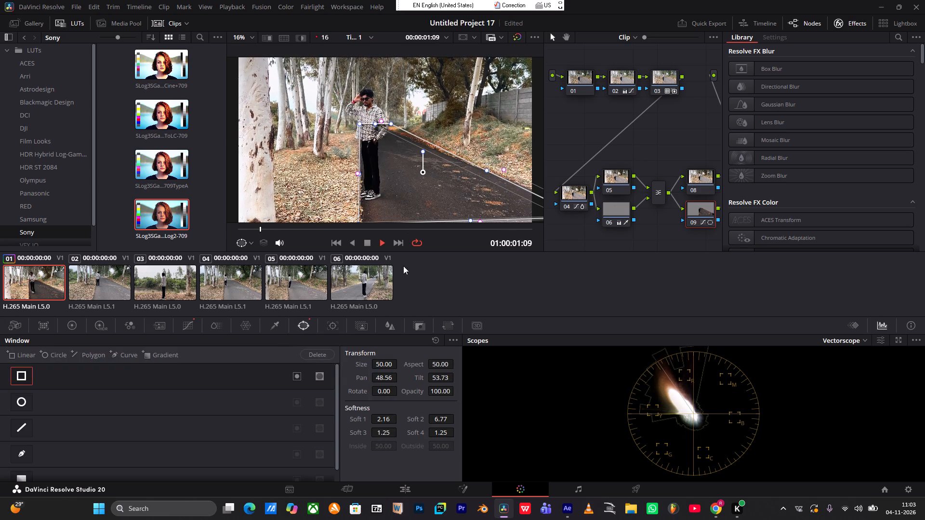
pyautogui.press('space')
pyautogui.moveTo(256, 227); pyautogui.dragTo(242, 227)
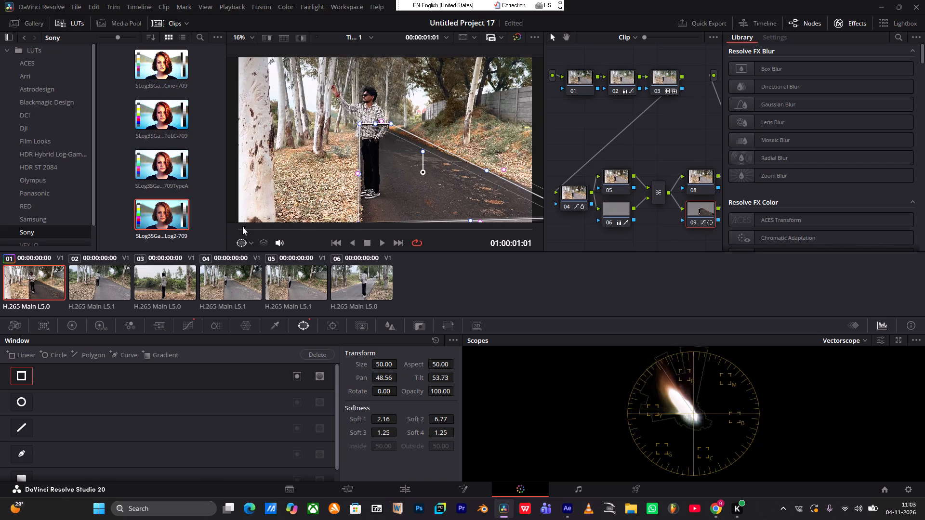
pyautogui.moveTo(242, 227); pyautogui.dragTo(230, 227)
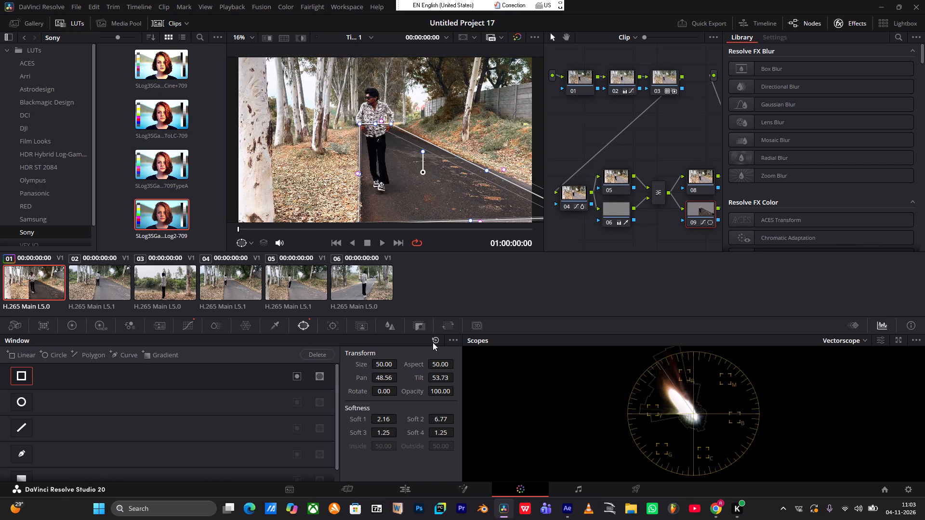
pyautogui.click(323, 322)
pyautogui.click(47, 356)
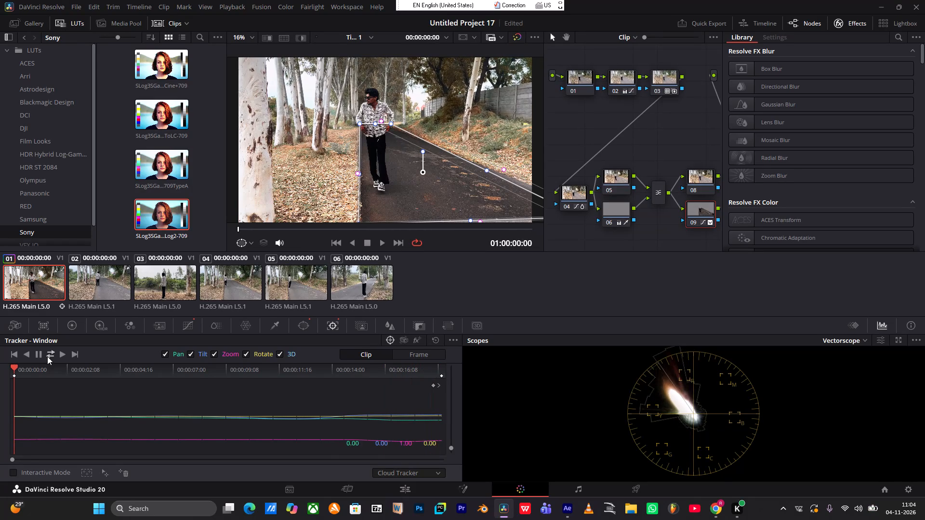
# Extend the window's bottom edge well below the frame and pull its lower right corner farther out past the frame's right side.
pyautogui.scroll(-16, 373, 187)
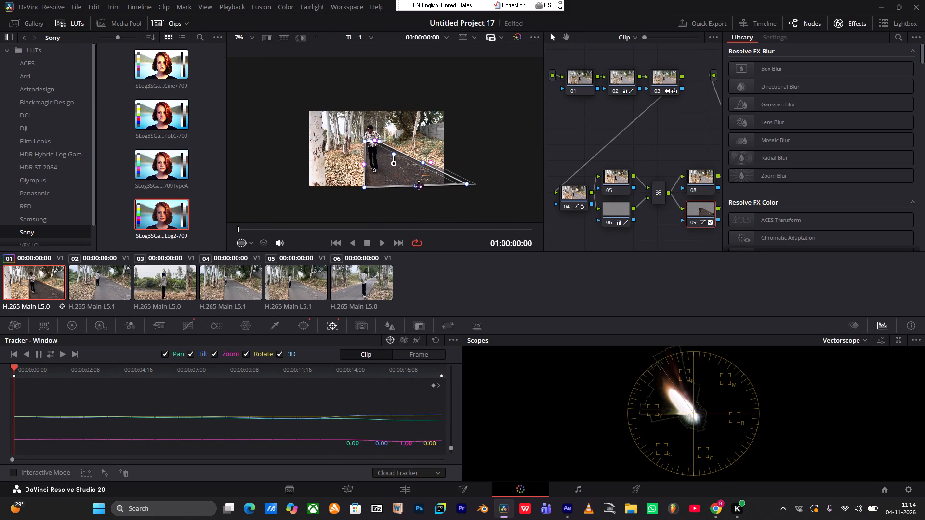
pyautogui.moveTo(416, 185); pyautogui.dragTo(426, 199)
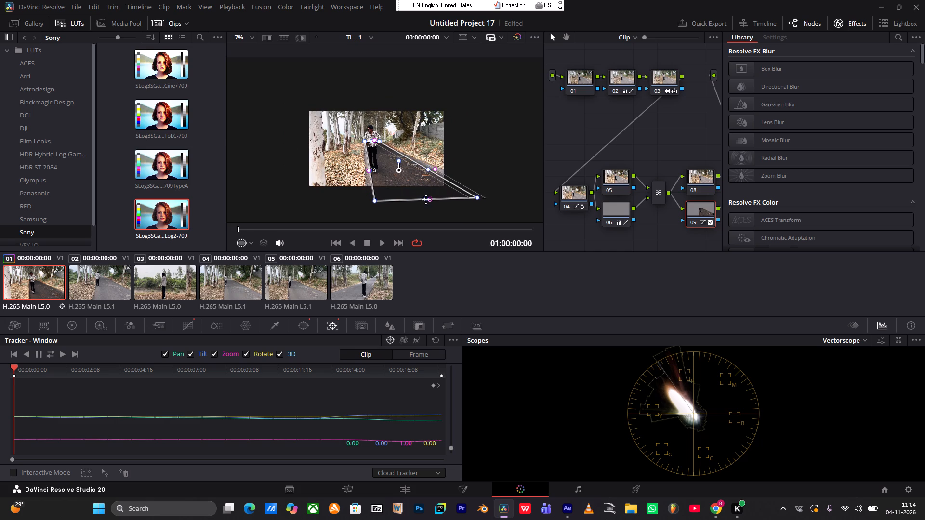
pyautogui.moveTo(426, 199); pyautogui.dragTo(447, 224)
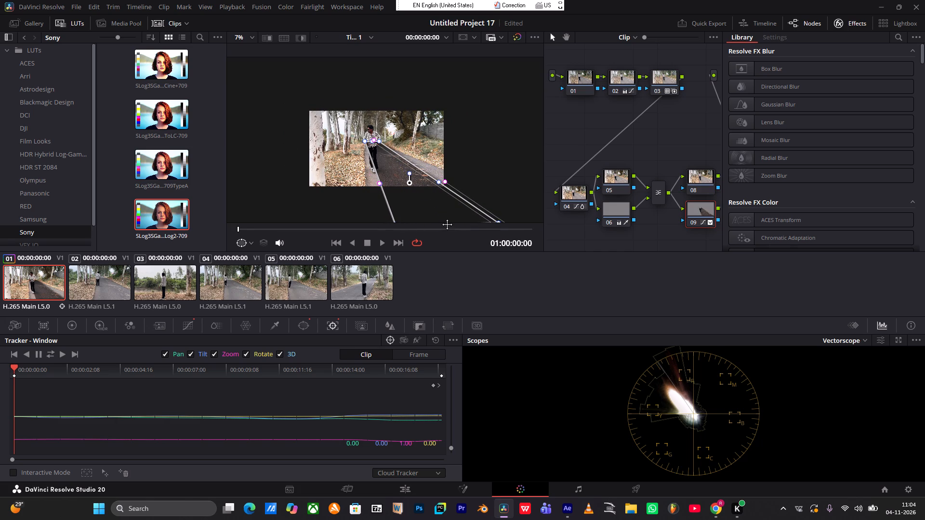
pyautogui.moveTo(447, 224); pyautogui.dragTo(424, 217)
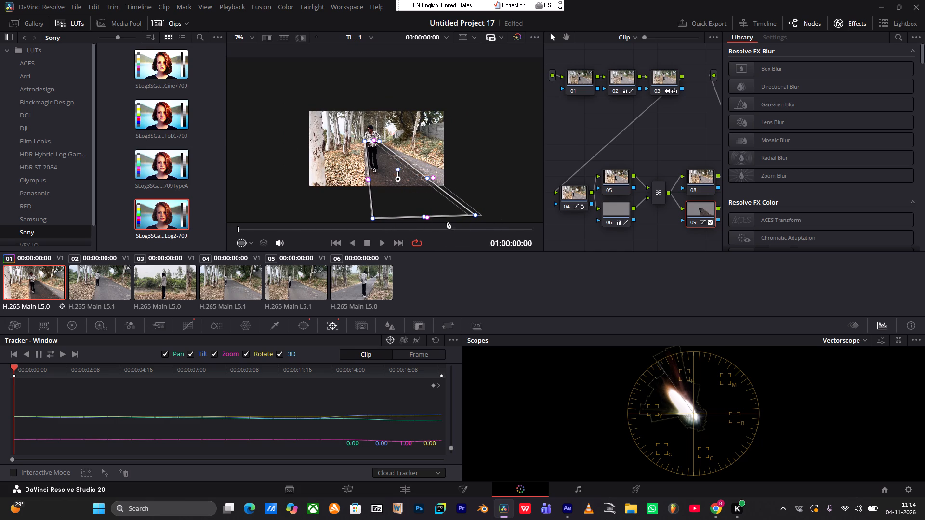
pyautogui.moveTo(475, 215); pyautogui.dragTo(492, 214)
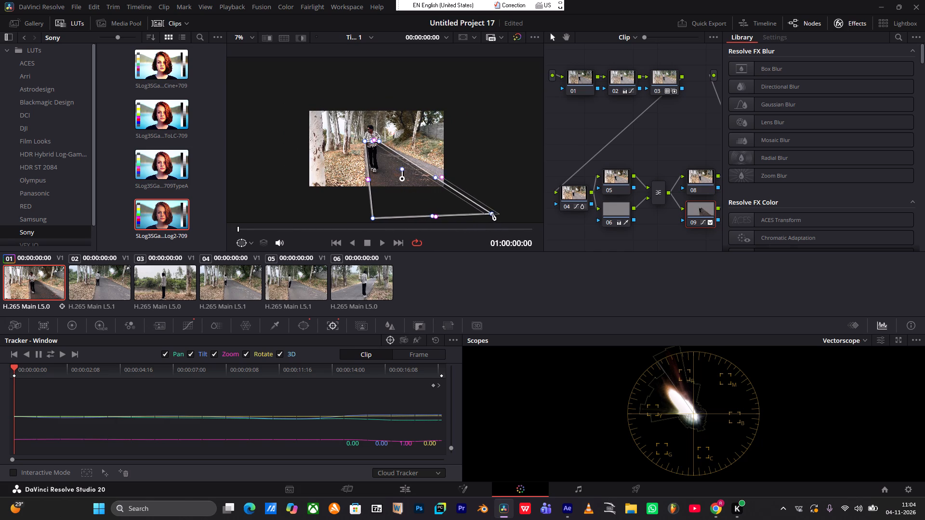
pyautogui.moveTo(492, 214); pyautogui.dragTo(541, 211)
# Play the clip to 01:00:03:01 to check the tracked window, and view the grade from the final layer mixer without the outline.
pyautogui.press('space')
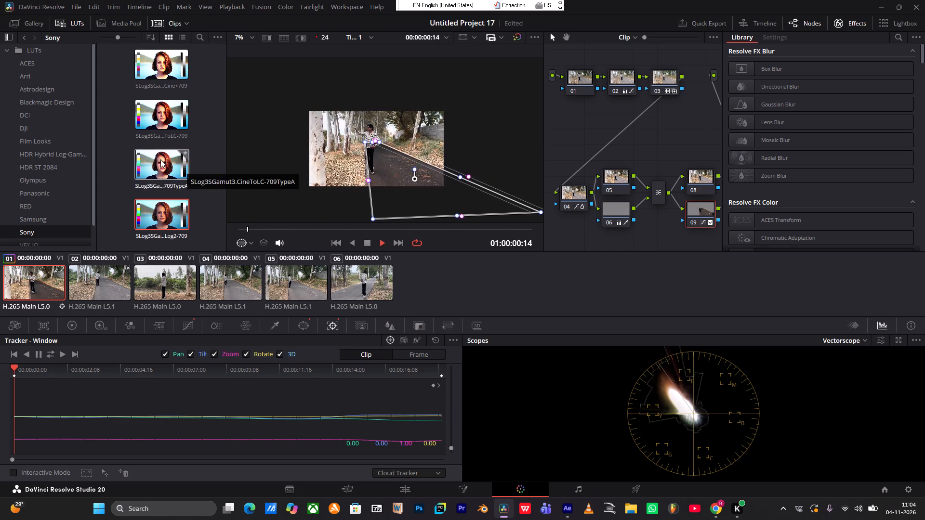
pyautogui.press('z')
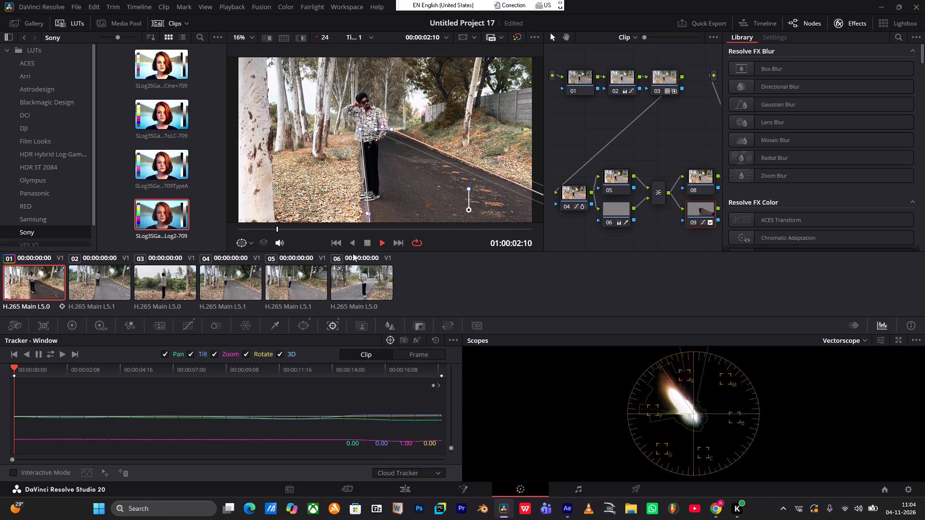
pyautogui.press('space')
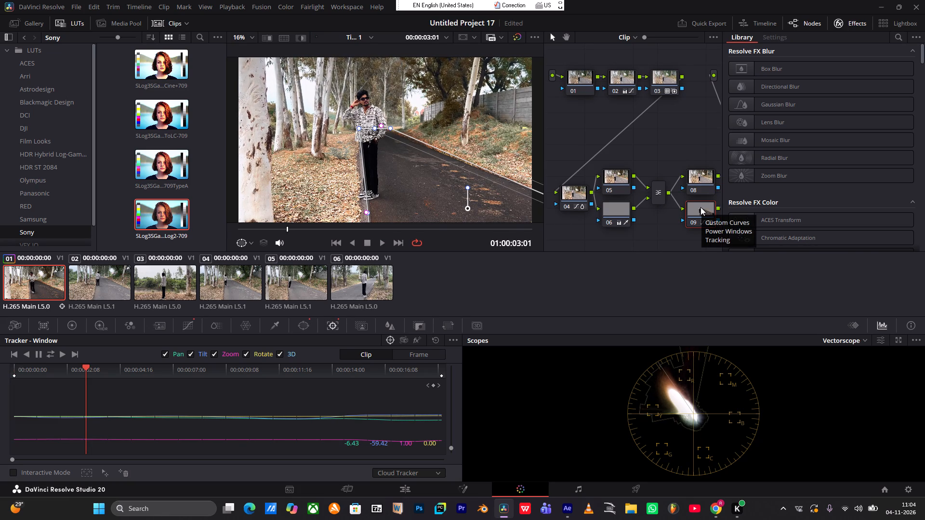
pyautogui.scroll(-2, 700, 207)
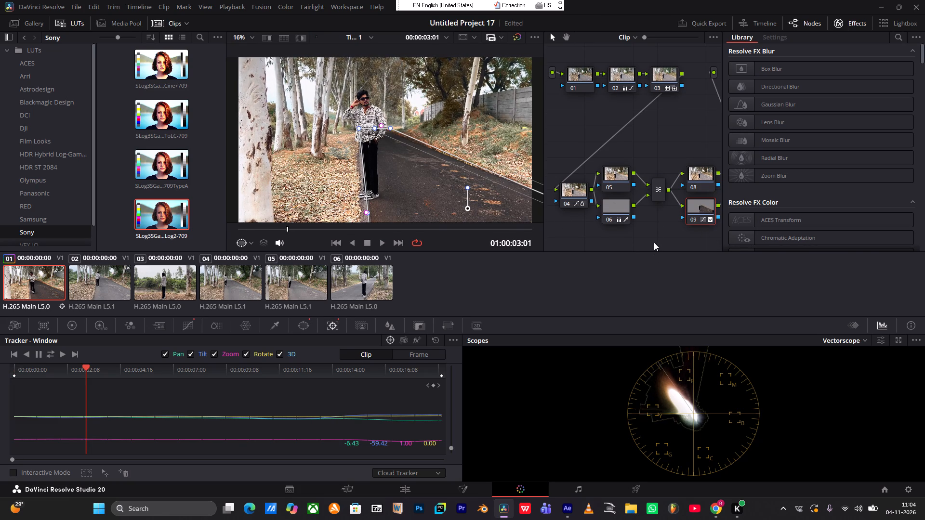
pyautogui.moveTo(654, 237); pyautogui.dragTo(559, 220, button='middle')
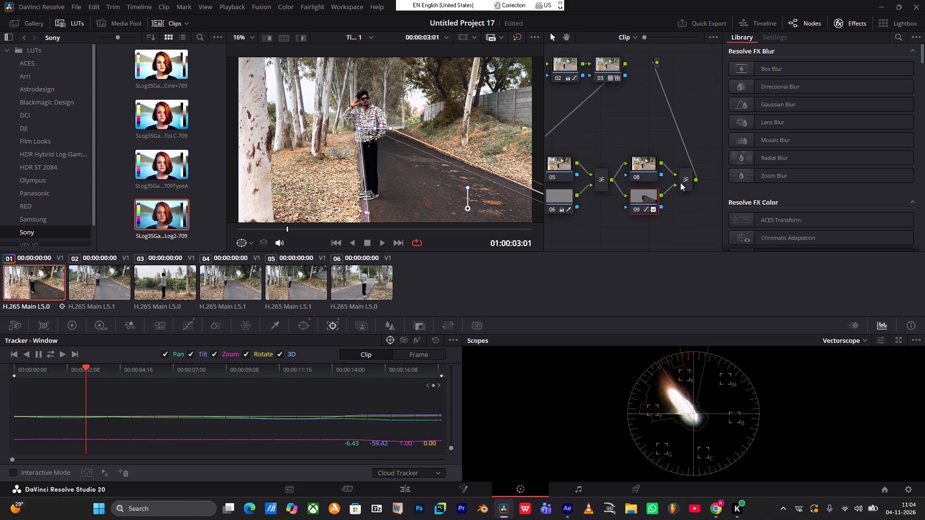
pyautogui.click(680, 182)
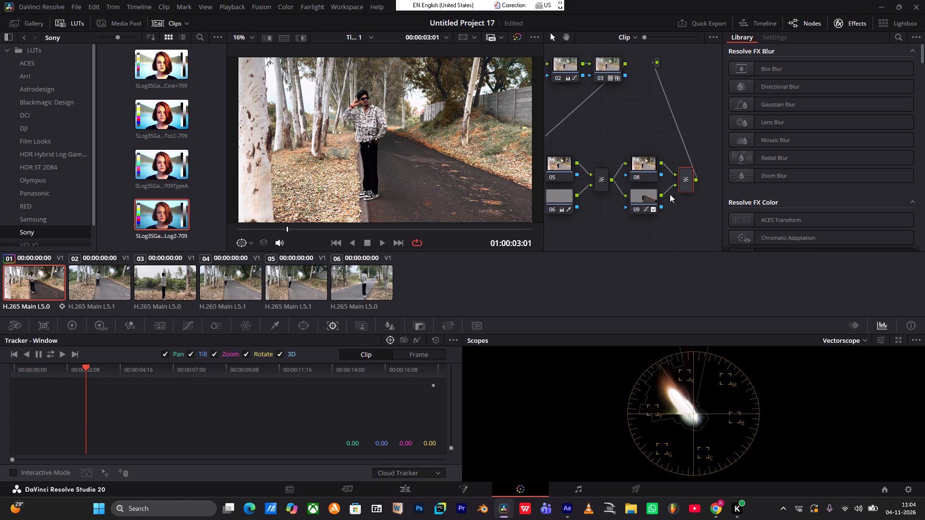
# Widen the softness of node 09's road window along its left and top edges at 01:00:03:01.
pyautogui.click(642, 195)
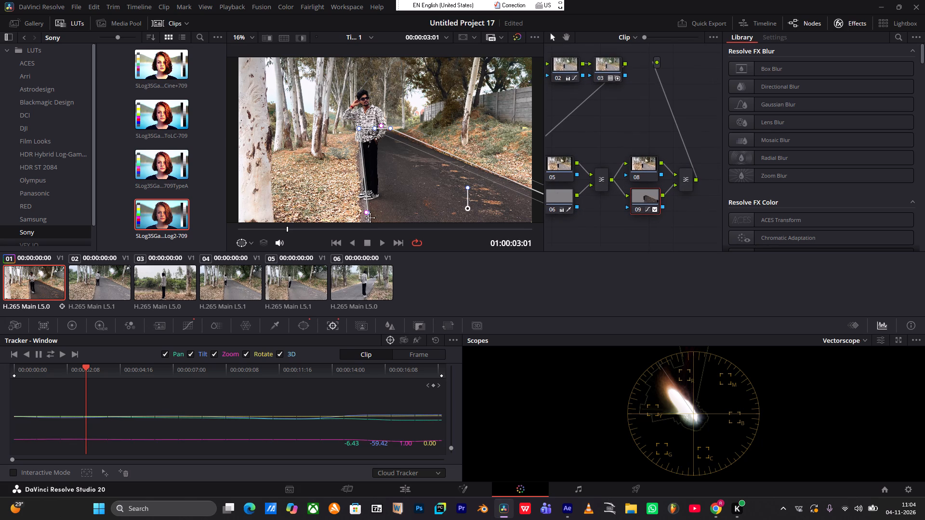
pyautogui.moveTo(367, 212); pyautogui.dragTo(347, 212)
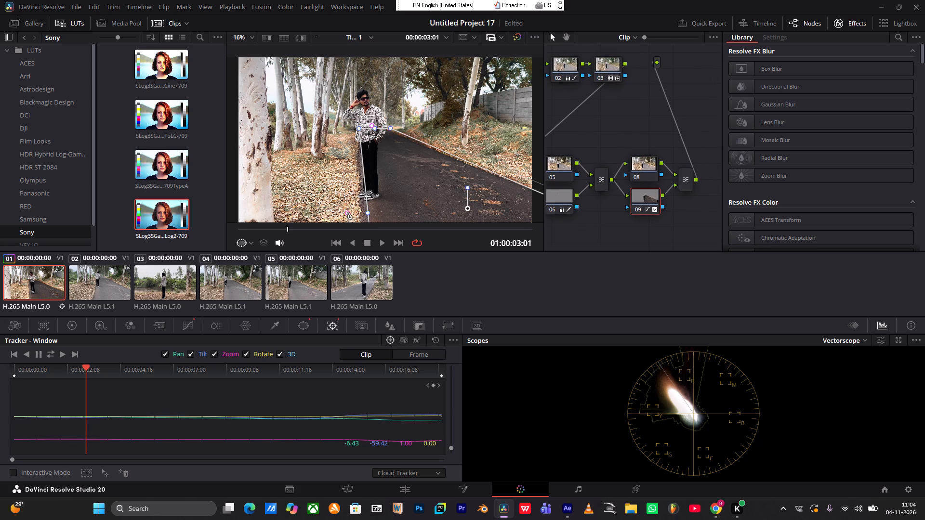
pyautogui.moveTo(347, 212); pyautogui.dragTo(333, 212)
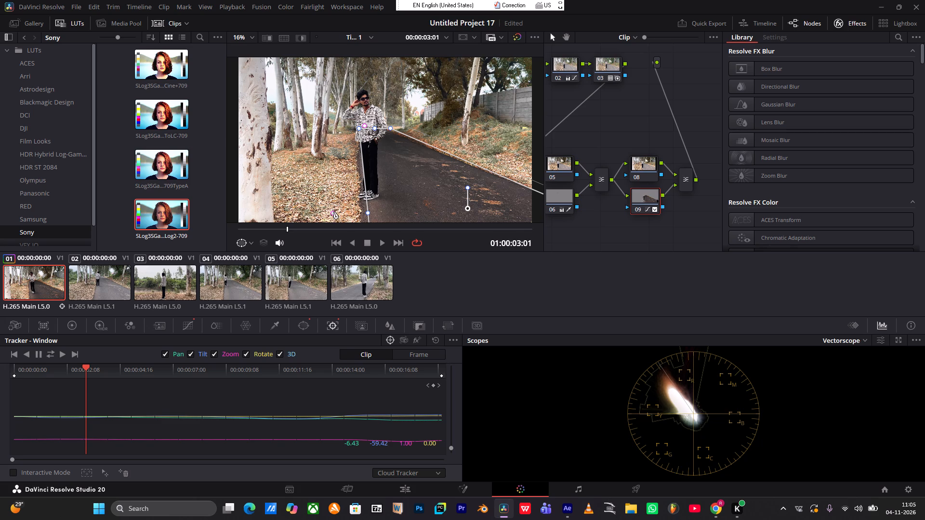
pyautogui.moveTo(333, 212); pyautogui.dragTo(334, 212)
pyautogui.moveTo(366, 125); pyautogui.dragTo(364, 113)
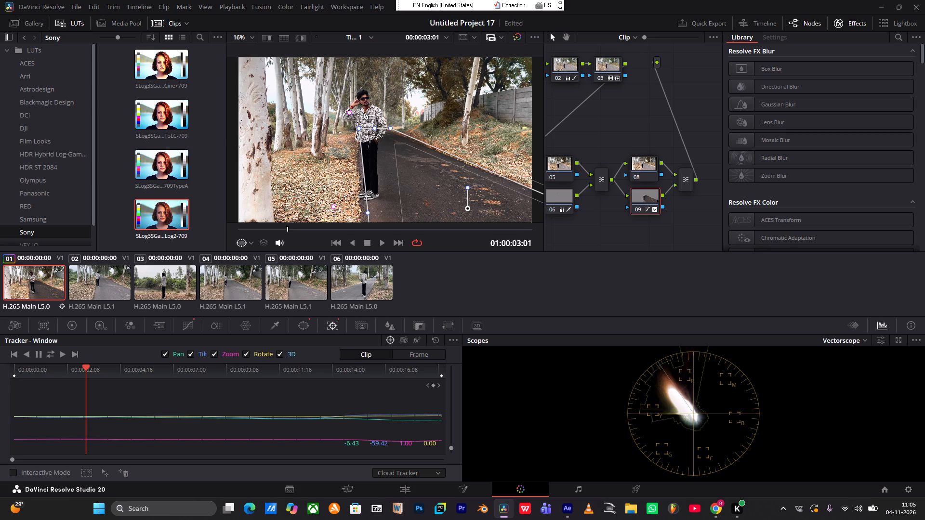
pyautogui.moveTo(364, 113); pyautogui.dragTo(364, 116)
# Play the clip with the final layer mixer selected to review the darkened road without the window outline.
pyautogui.press('space')
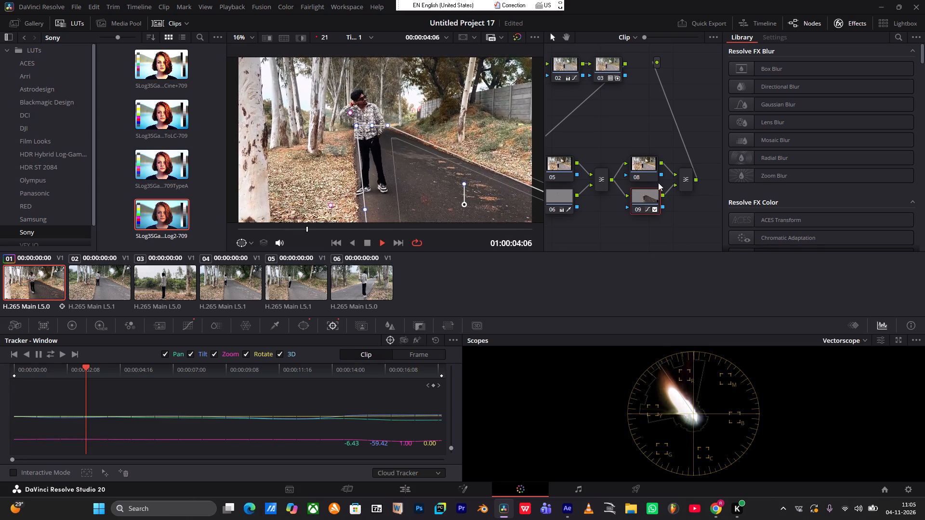
pyautogui.click(686, 182)
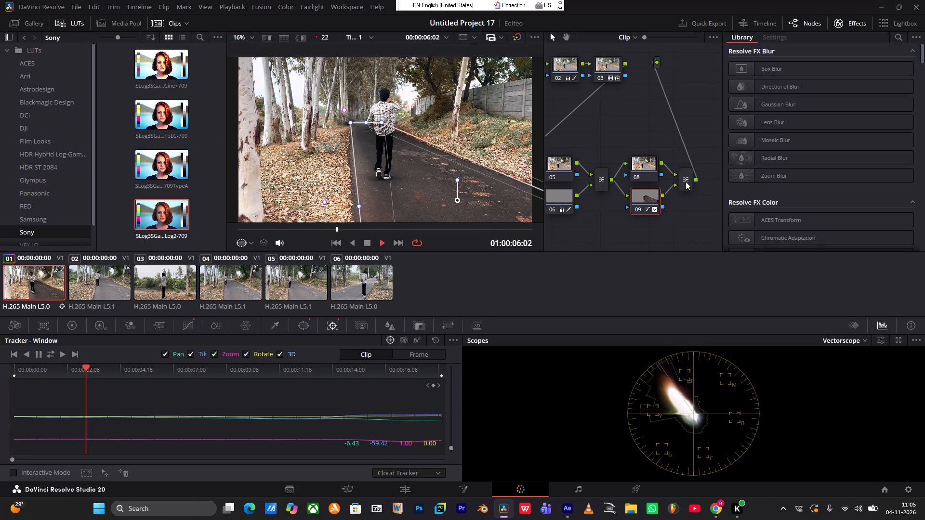
pyautogui.press('space')
pyautogui.click(686, 182)
pyautogui.press('space')
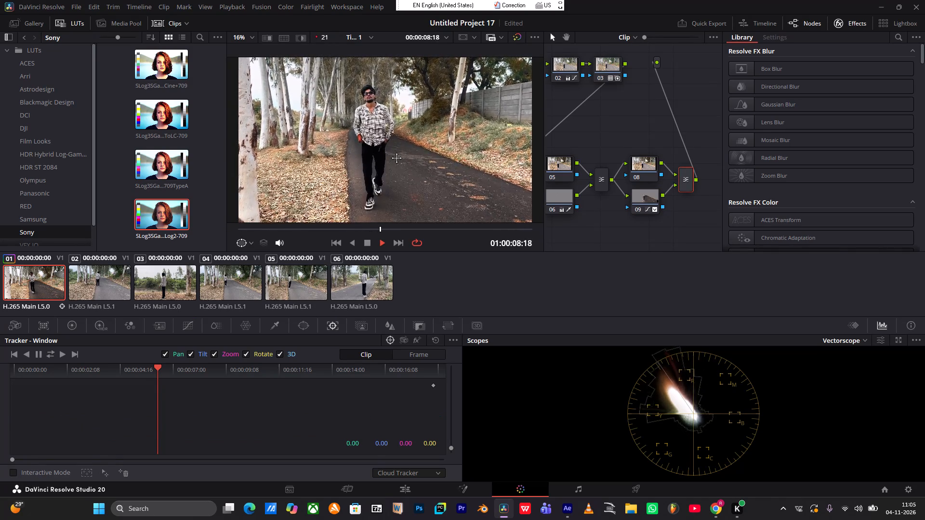
pyautogui.scroll(-4, 396, 158)
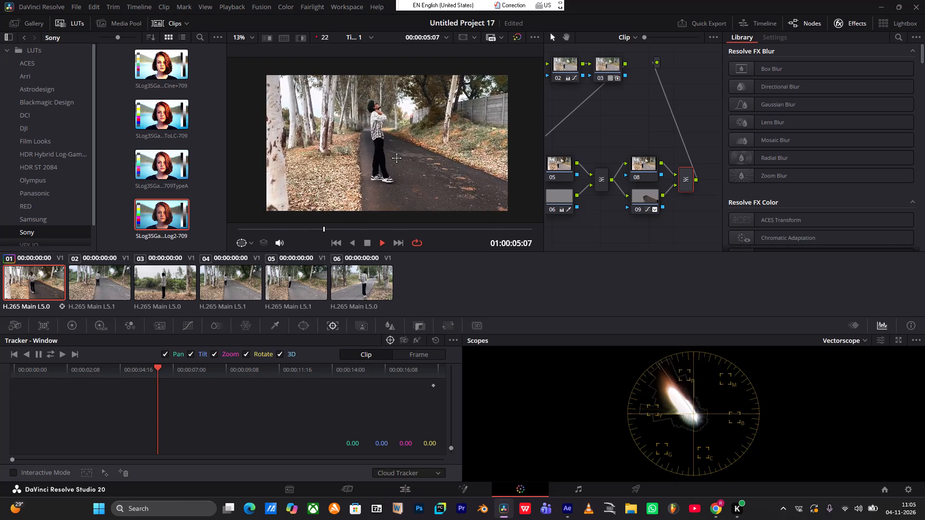
# Compare the graded clip with its ungraded version by switching the grade off and back on during playback, stopping at 01:00:02:02.
pyautogui.click(517, 36)
pyautogui.click(517, 37)
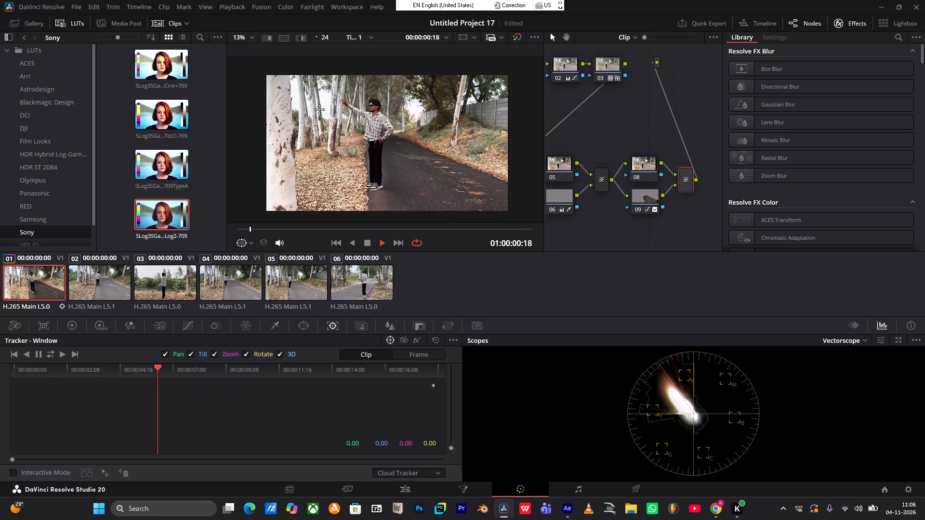
pyautogui.press('space')
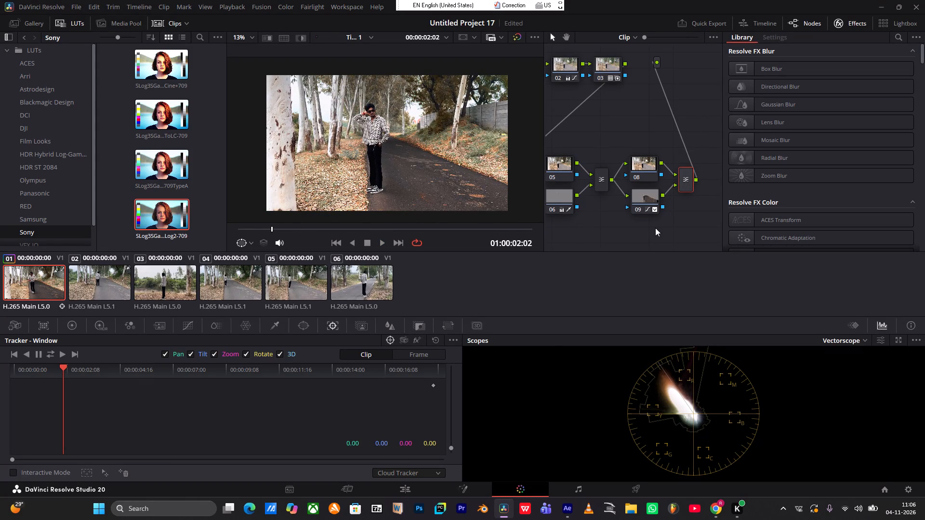
# Add another layer node beneath the road node 09, feeding the final layer mixer.
pyautogui.click(643, 198)
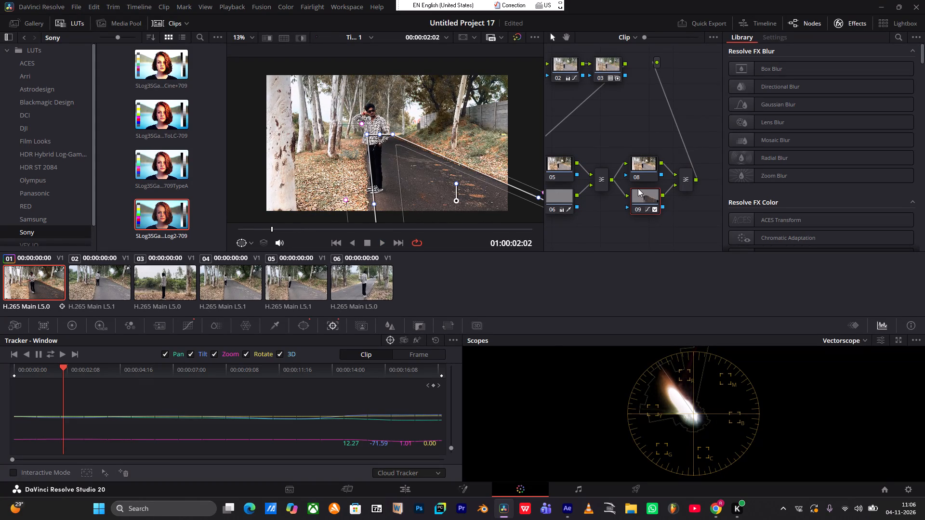
pyautogui.hotkey('alt', 'l')
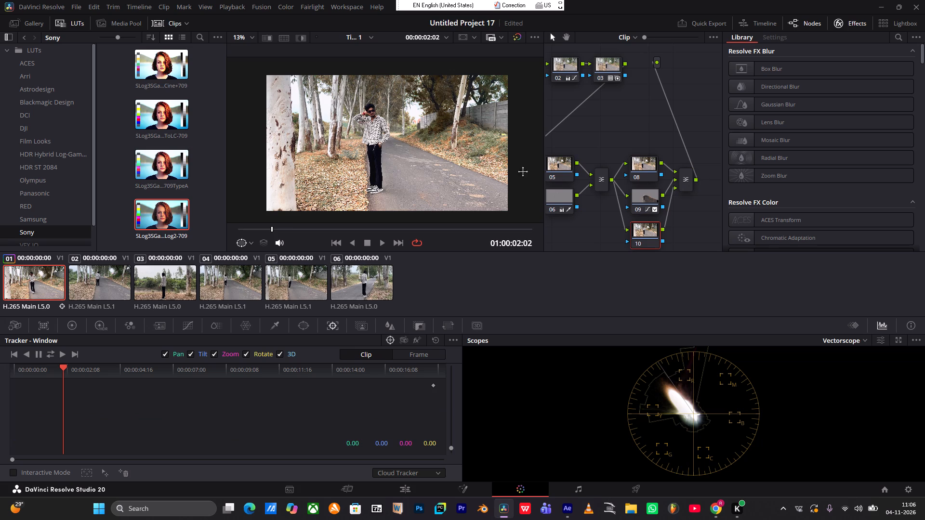
# Start a curve window on the new layer node, drawing a zigzag edge from outside the frame's upper left across the trees to the man's head.
pyautogui.click(304, 324)
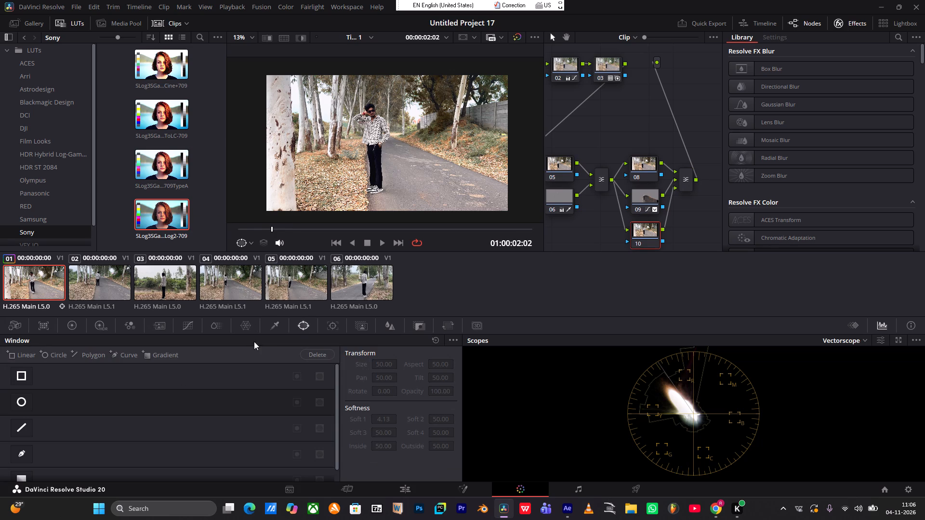
pyautogui.click(17, 453)
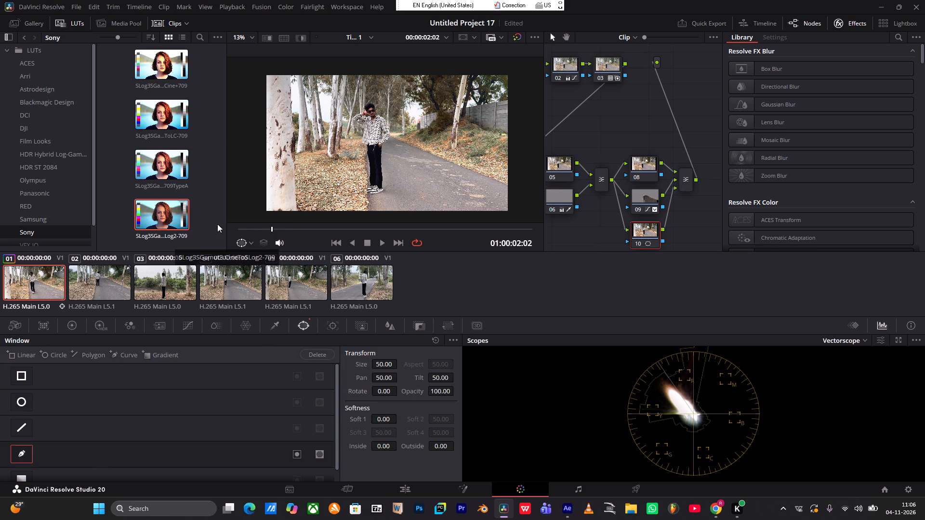
pyautogui.click(231, 74)
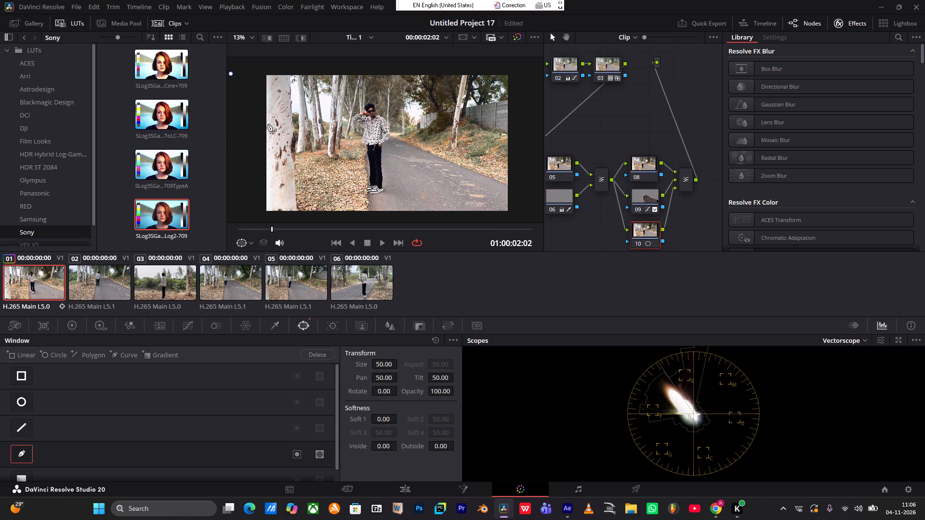
pyautogui.click(268, 124)
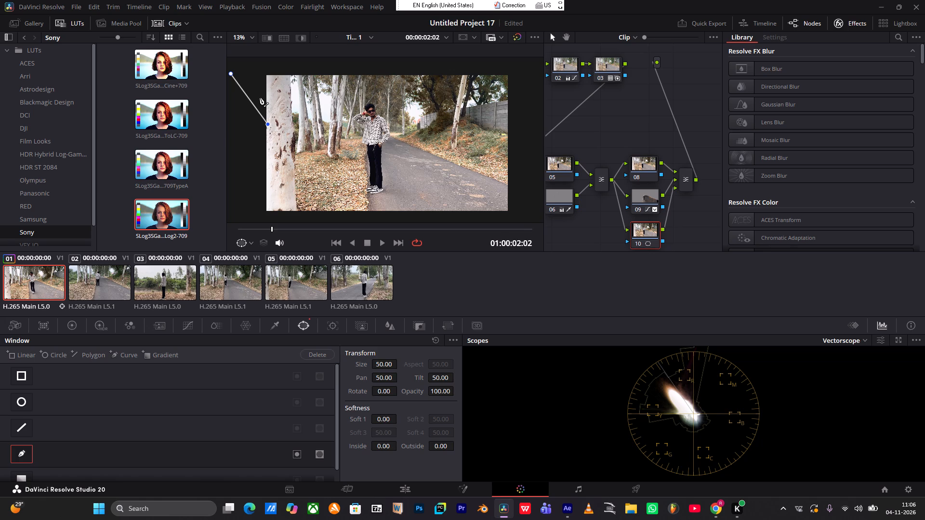
pyautogui.click(261, 94)
pyautogui.click(304, 140)
pyautogui.click(283, 83)
pyautogui.click(347, 155)
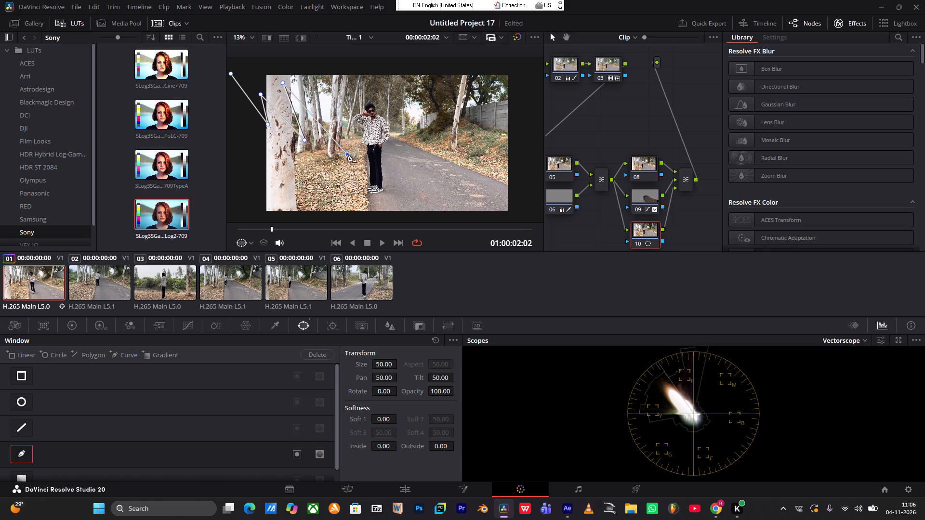
pyautogui.click(318, 78)
pyautogui.click(359, 111)
pyautogui.click(352, 66)
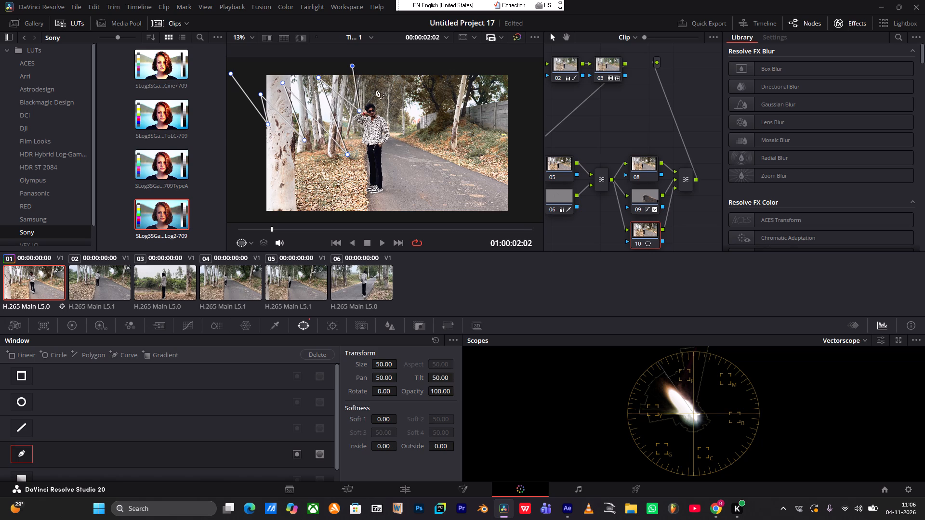
pyautogui.click(383, 95)
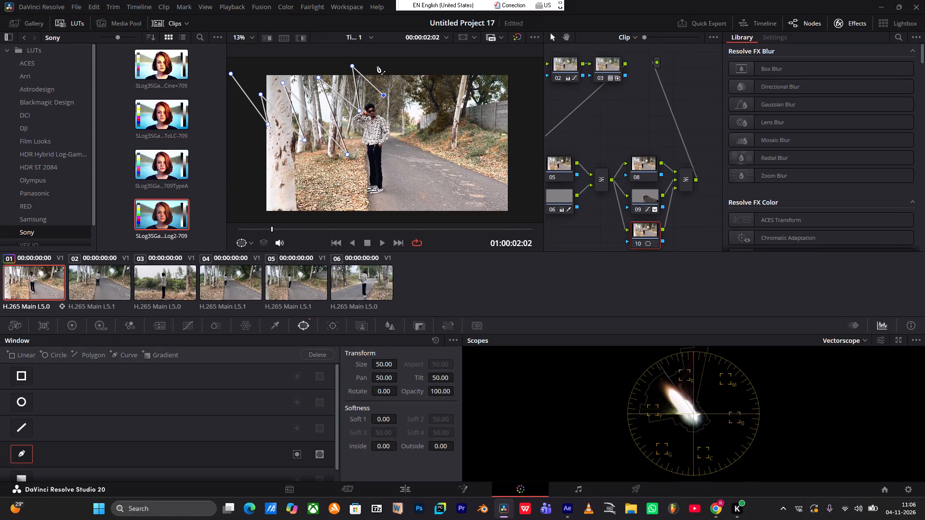
# Carry the curve outline up and around above the frame, and close it at its starting point beyond the upper left corner.
pyautogui.moveTo(377, 65); pyautogui.dragTo(374, 60)
pyautogui.moveTo(374, 60); pyautogui.dragTo(374, 60)
pyautogui.scroll(-2, 345, 52)
pyautogui.scroll(-4, 341, 95)
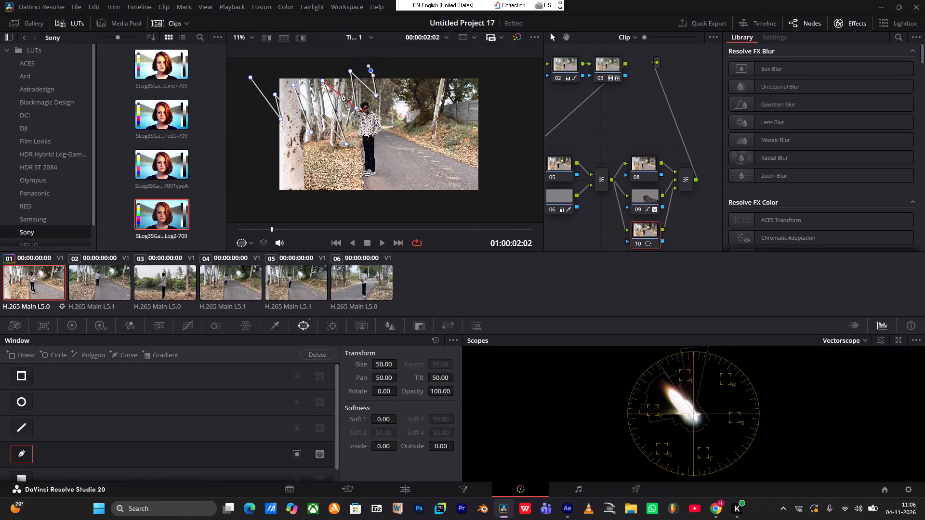
pyautogui.scroll(-8, 341, 94)
pyautogui.click(342, 61)
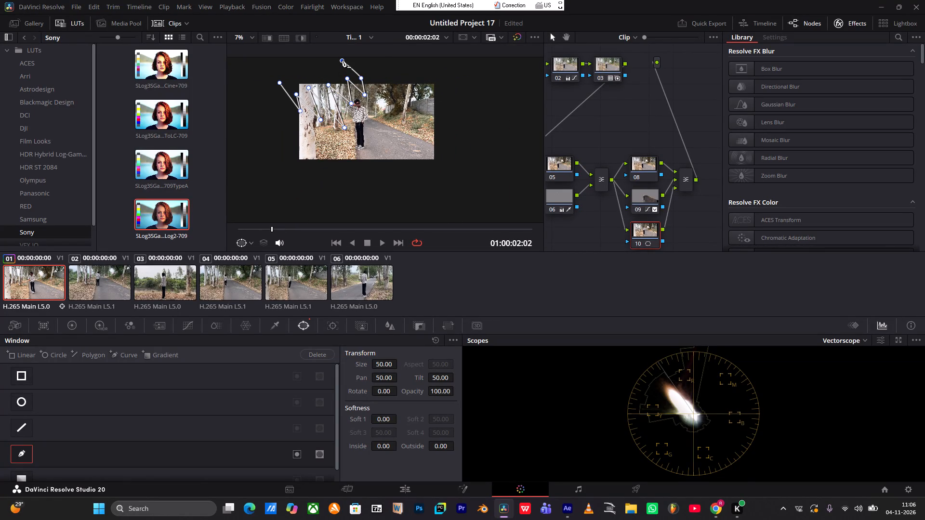
pyautogui.click(313, 53)
pyautogui.click(296, 58)
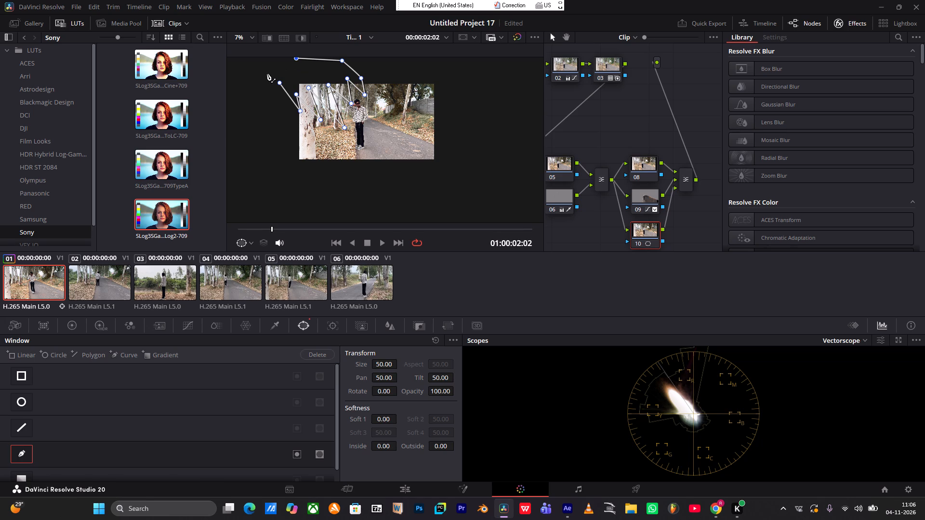
pyautogui.click(254, 70)
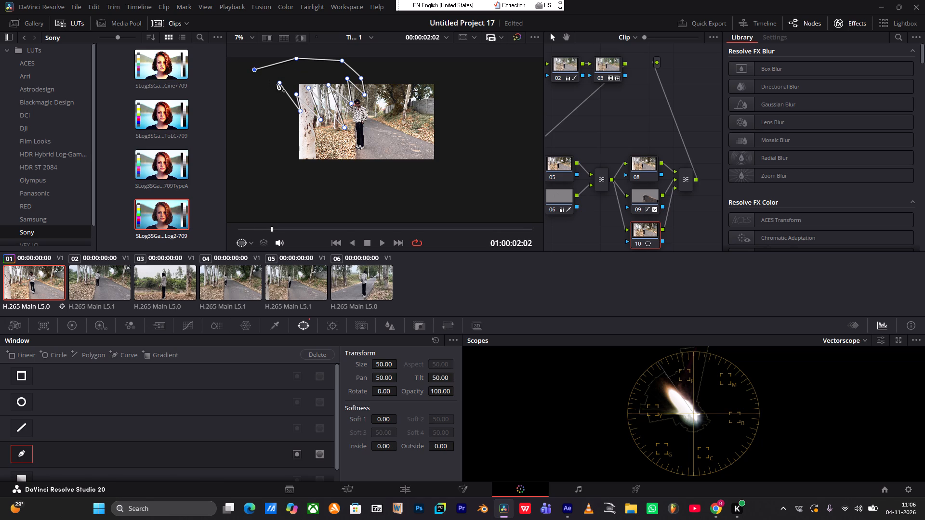
pyautogui.click(280, 82)
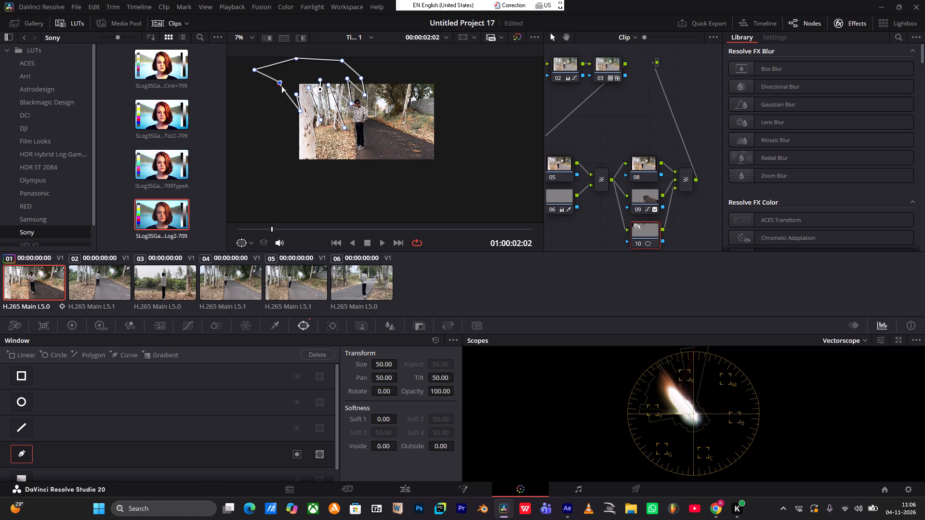
# Highlight the windowed area and extend the window's three rightmost lower zigzag points farther down and to the right.
pyautogui.click(302, 40)
pyautogui.scroll(11, 320, 80)
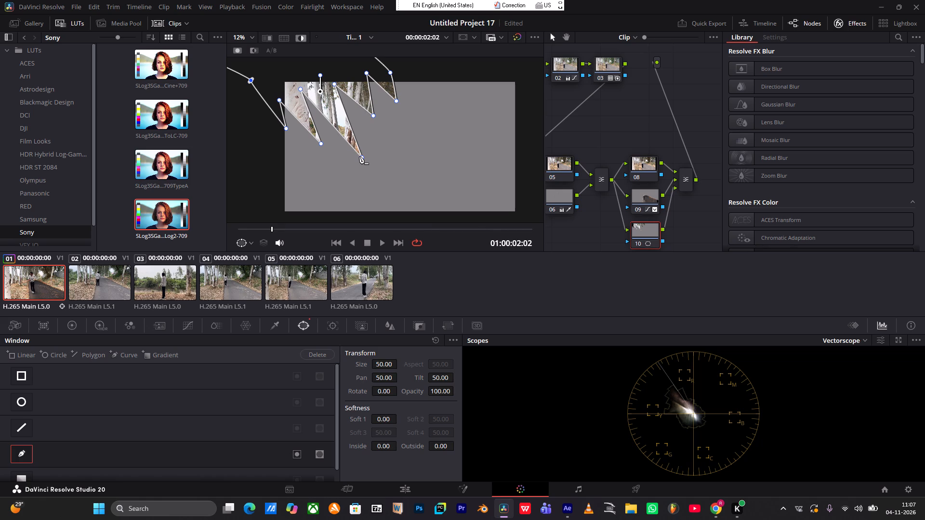
pyautogui.moveTo(363, 157); pyautogui.dragTo(367, 162)
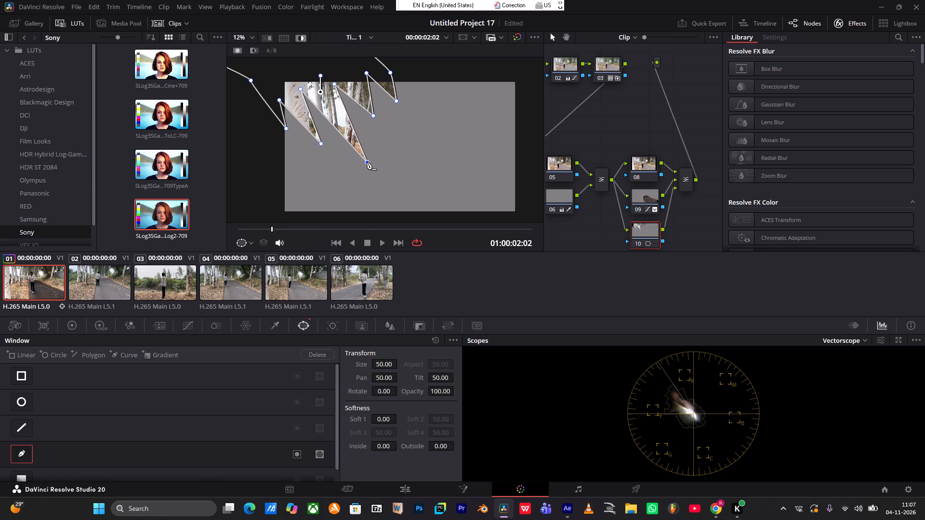
pyautogui.moveTo(367, 162); pyautogui.dragTo(369, 167)
pyautogui.moveTo(373, 117); pyautogui.dragTo(381, 141)
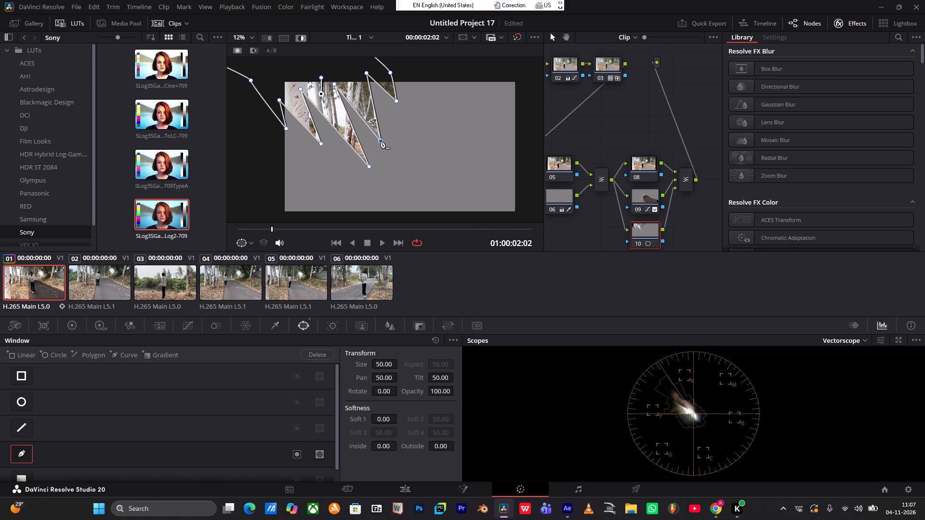
pyautogui.moveTo(381, 141); pyautogui.dragTo(380, 136)
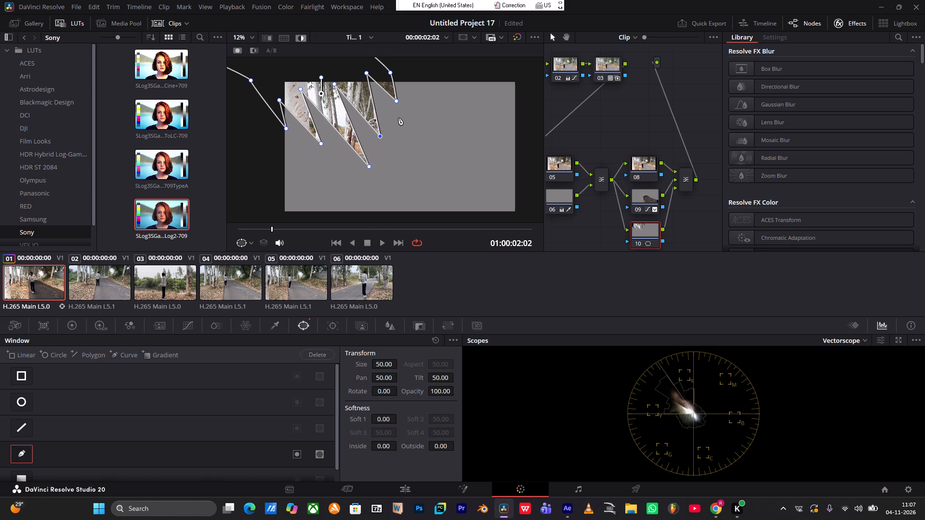
pyautogui.moveTo(398, 103); pyautogui.dragTo(414, 108)
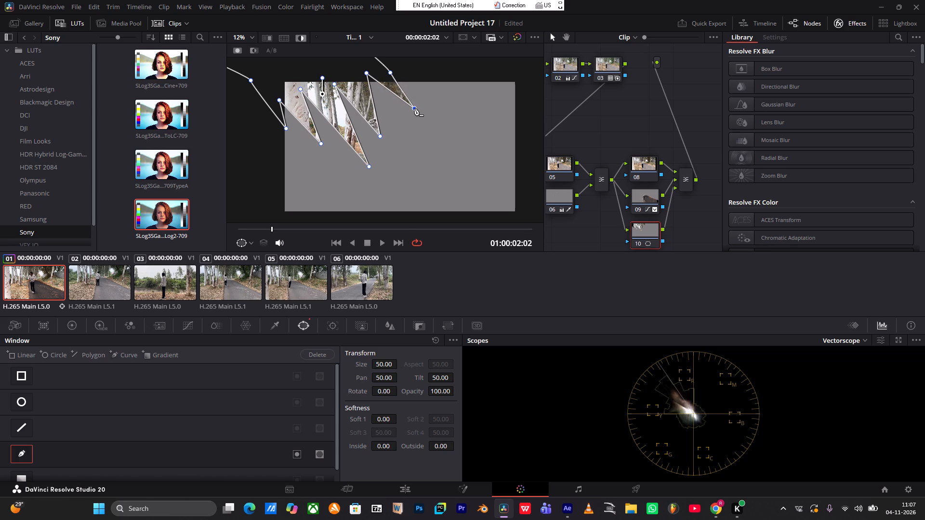
pyautogui.moveTo(414, 108); pyautogui.dragTo(414, 108)
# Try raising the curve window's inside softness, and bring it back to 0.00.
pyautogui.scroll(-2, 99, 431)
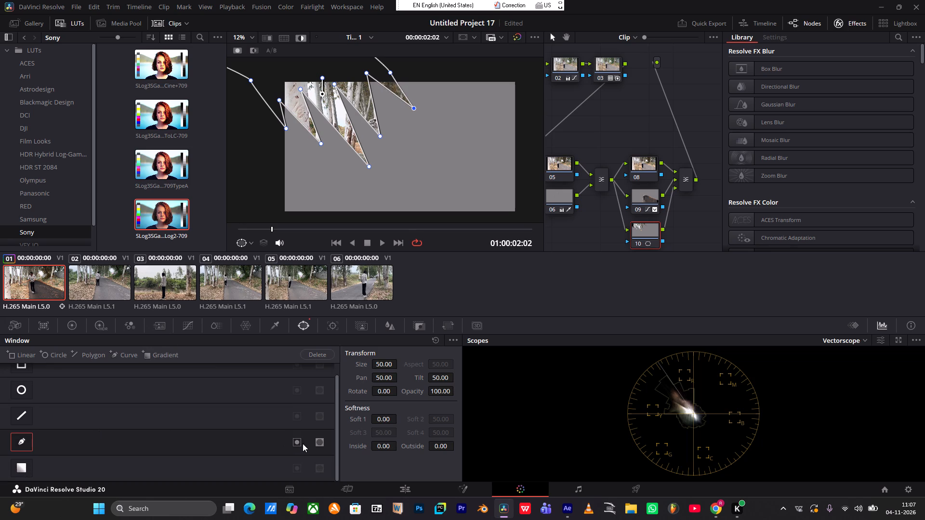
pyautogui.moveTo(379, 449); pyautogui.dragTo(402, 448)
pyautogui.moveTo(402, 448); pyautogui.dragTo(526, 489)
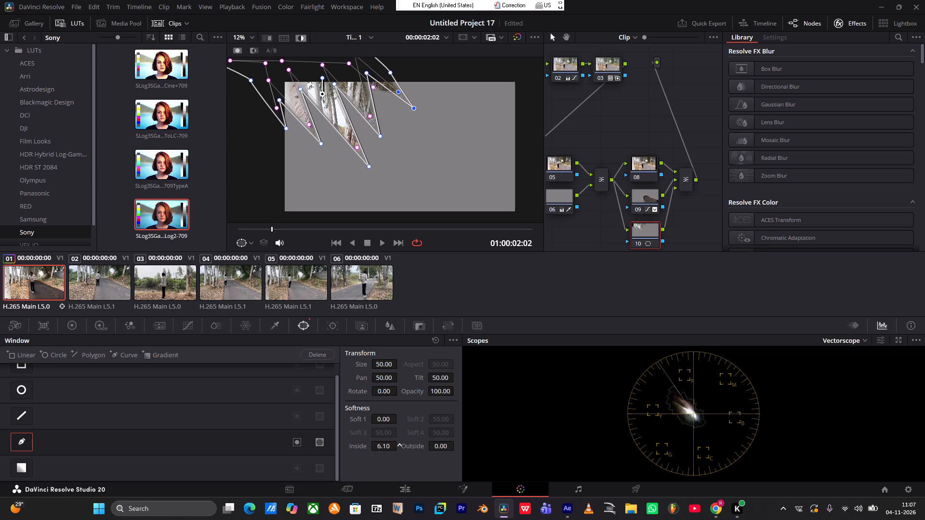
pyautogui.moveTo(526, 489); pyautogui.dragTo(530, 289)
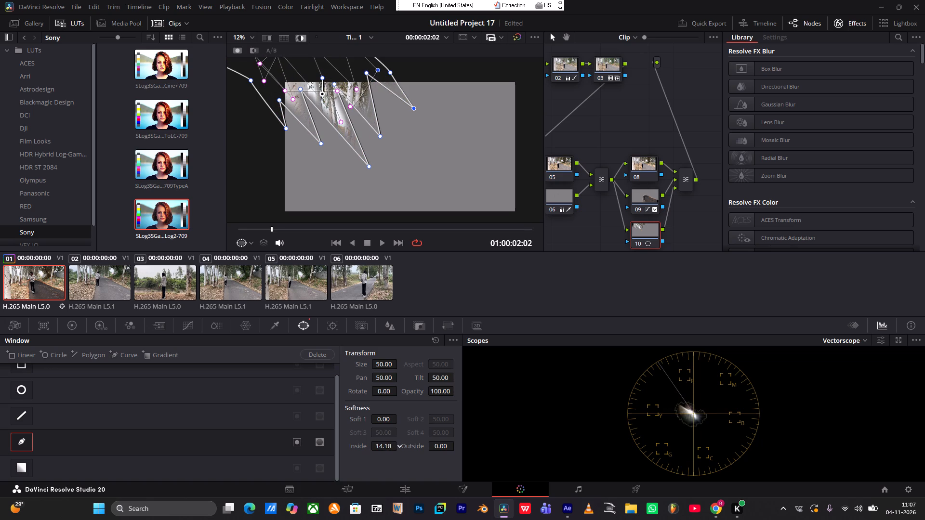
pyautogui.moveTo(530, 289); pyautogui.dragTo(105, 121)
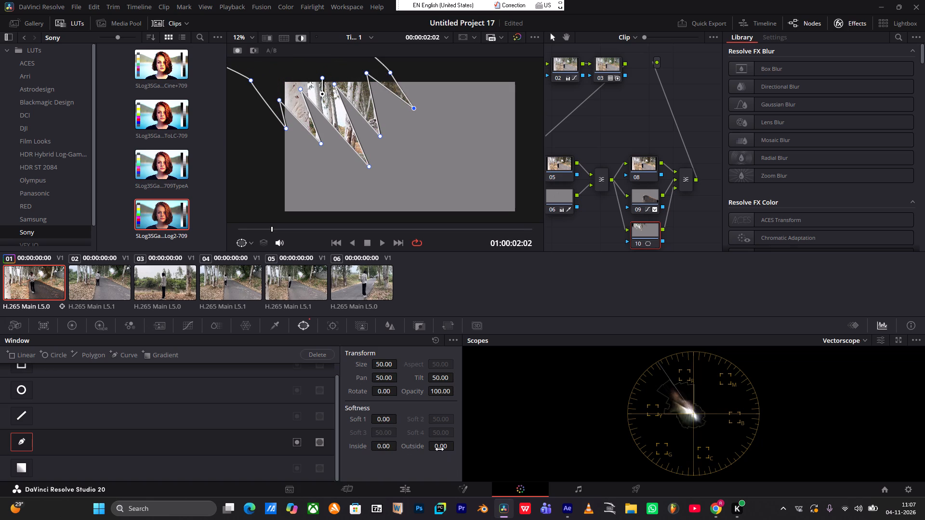
# Set the curve window's outside softness to 3.98.
pyautogui.moveTo(439, 449); pyautogui.dragTo(571, 489)
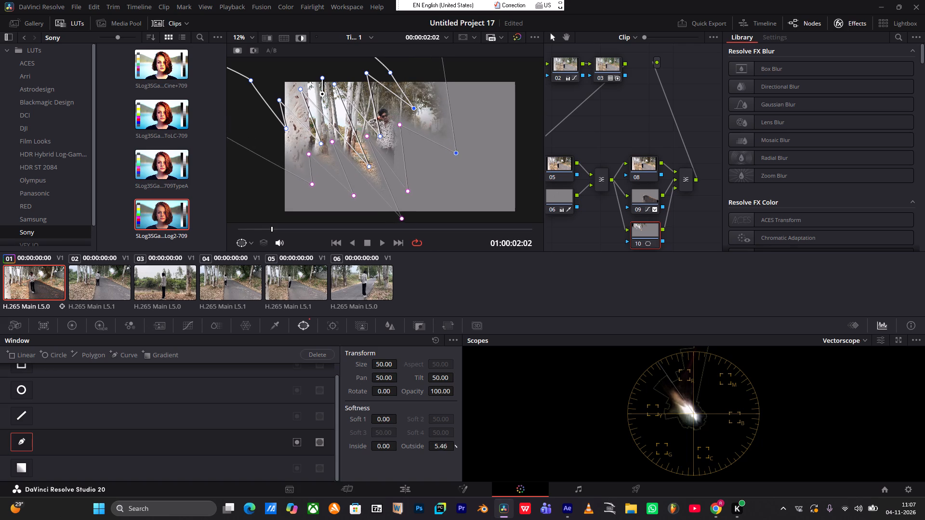
pyautogui.moveTo(571, 489); pyautogui.dragTo(535, 487)
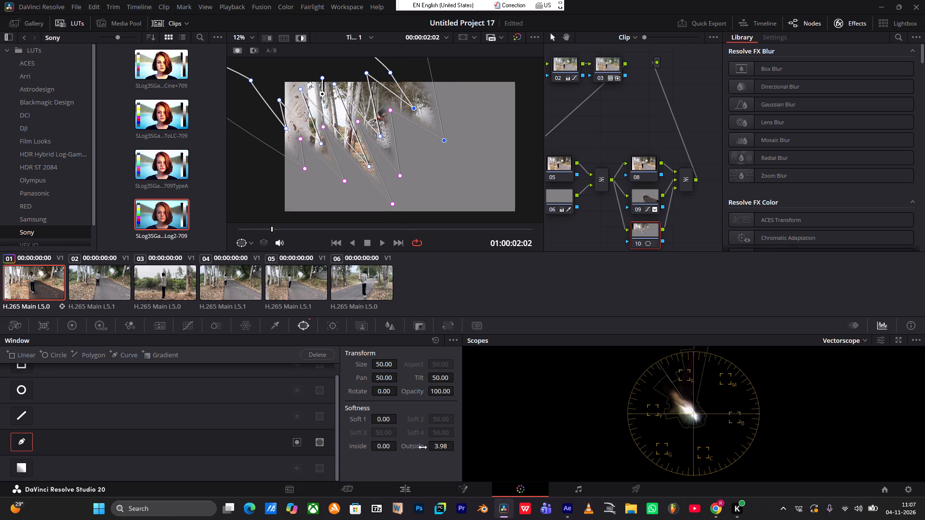
# Set the curve window's inside softness to 11.58.
pyautogui.moveTo(382, 445); pyautogui.dragTo(267, 449)
pyautogui.moveTo(267, 449); pyautogui.dragTo(545, 487)
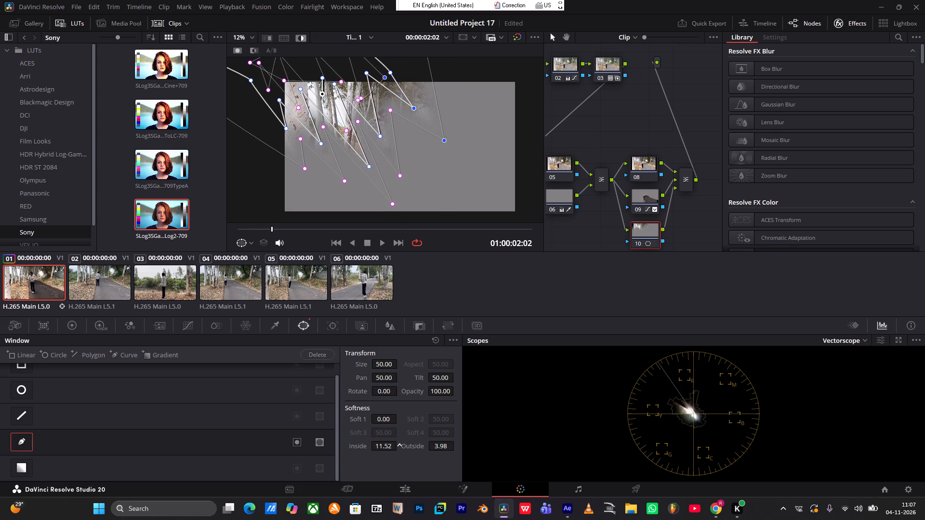
pyautogui.moveTo(545, 487); pyautogui.dragTo(546, 488)
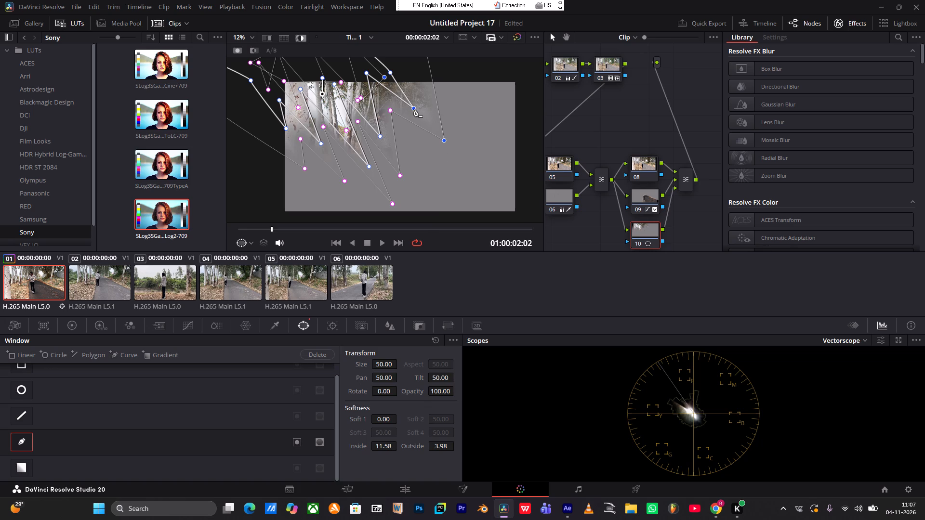
# Reshape the window's right side, stretching its rightmost lower point to the wall, the neighbouring lower point down-right, and the upper right point above the frame.
pyautogui.moveTo(412, 108); pyautogui.dragTo(487, 101)
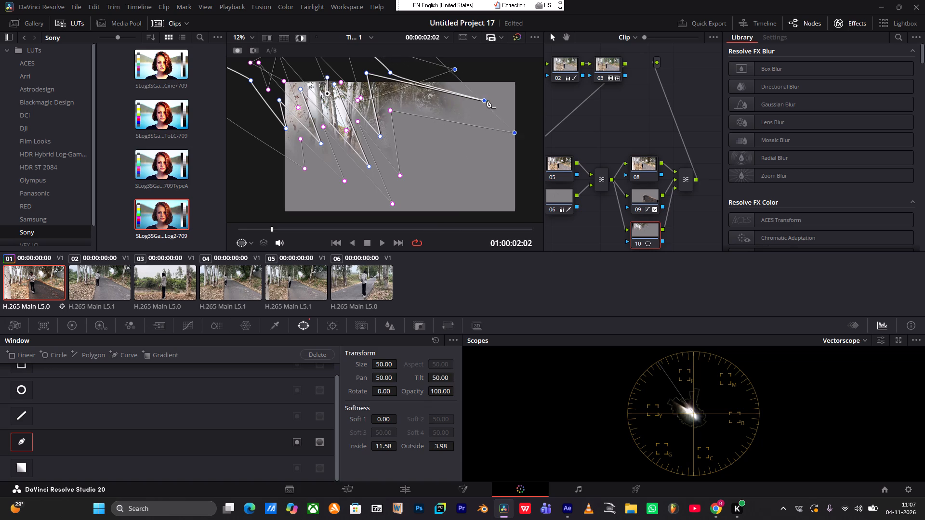
pyautogui.moveTo(487, 101); pyautogui.dragTo(502, 109)
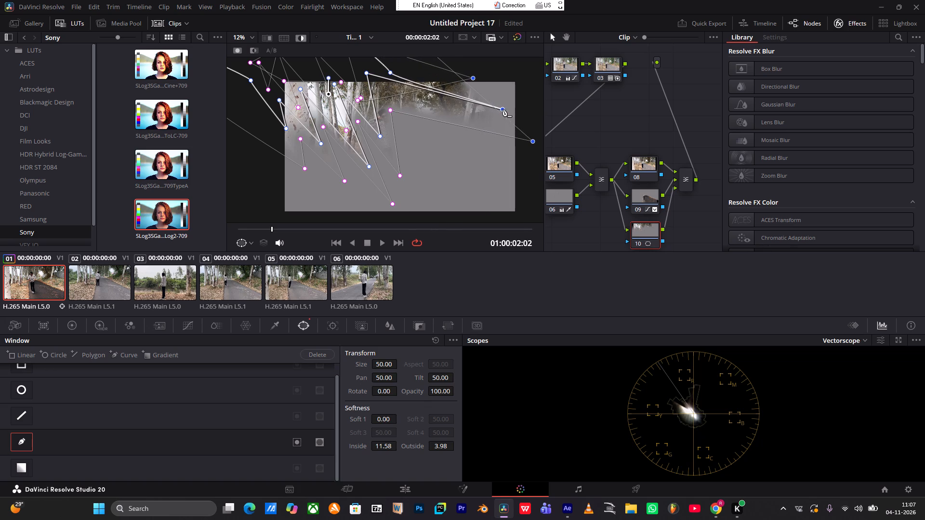
pyautogui.moveTo(502, 109); pyautogui.dragTo(502, 109)
pyautogui.moveTo(378, 136); pyautogui.dragTo(404, 149)
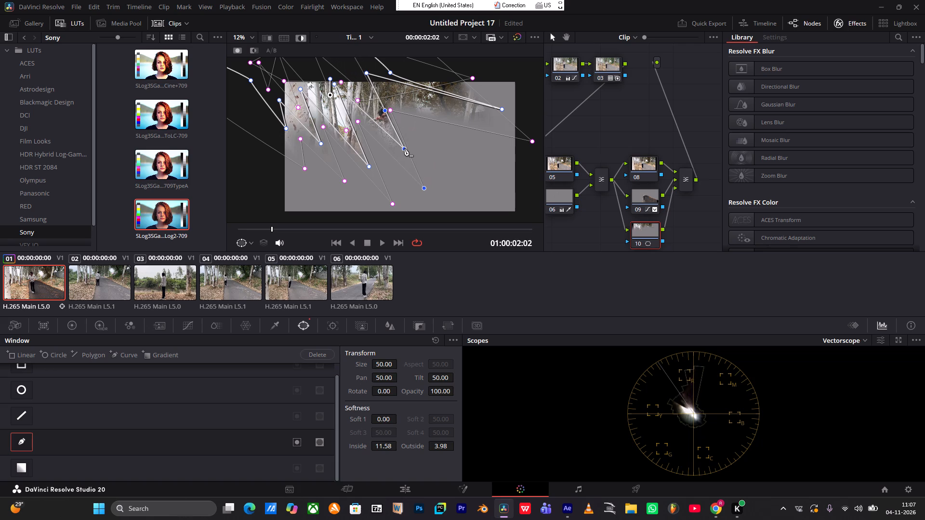
pyautogui.moveTo(404, 149); pyautogui.dragTo(404, 148)
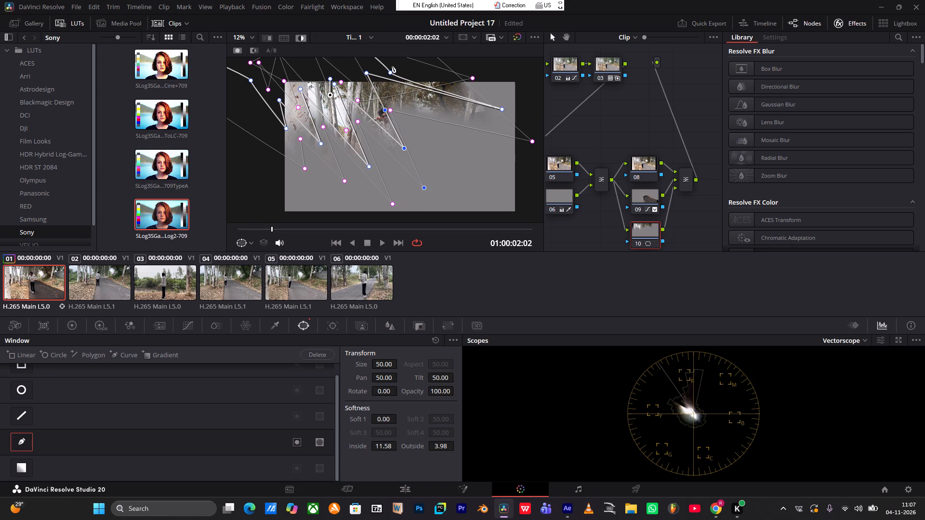
pyautogui.moveTo(392, 74); pyautogui.dragTo(420, 57)
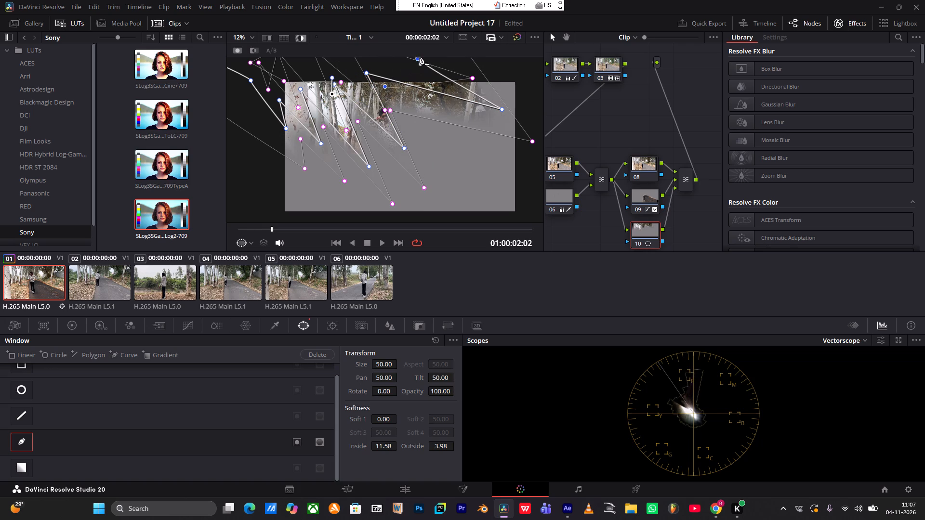
pyautogui.moveTo(420, 57); pyautogui.dragTo(403, 53)
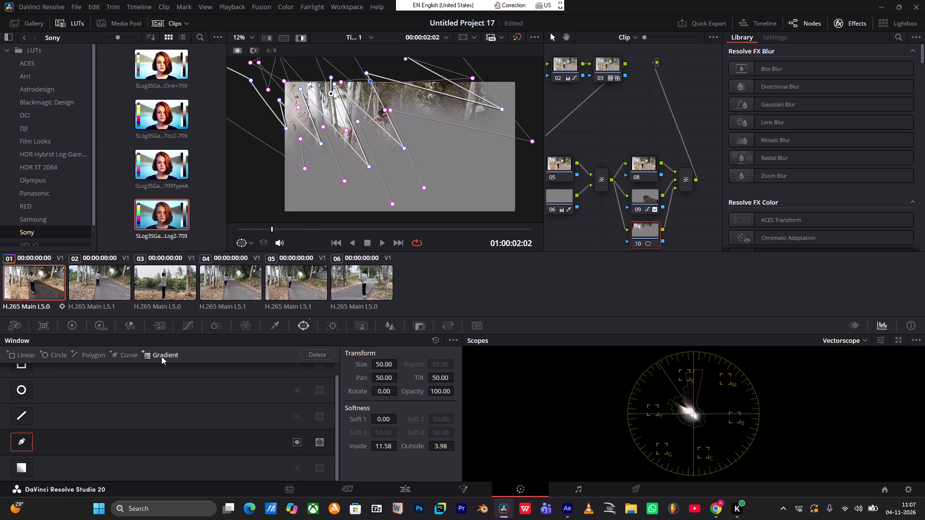
# Warm and brighten the windowed trees on node 10 by bringing the Log Offset to 40.97 red, 36.45 green and 26.91 blue.
pyautogui.click(67, 325)
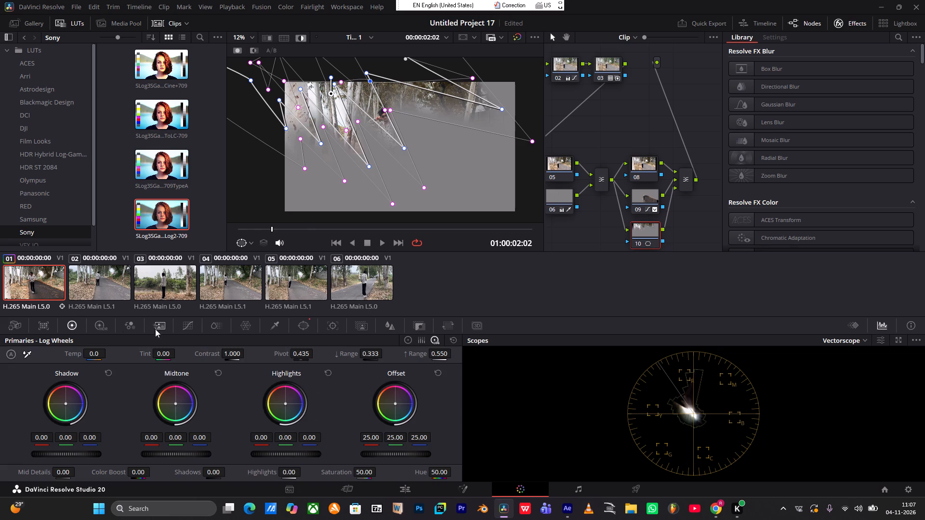
pyautogui.moveTo(395, 403); pyautogui.dragTo(367, 392)
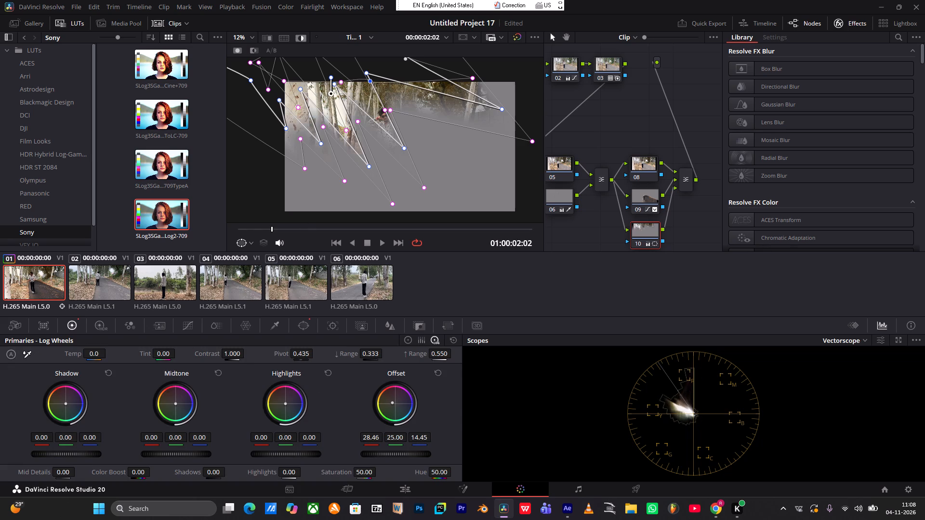
pyautogui.moveTo(367, 392); pyautogui.dragTo(369, 390)
pyautogui.scroll(6, 385, 451)
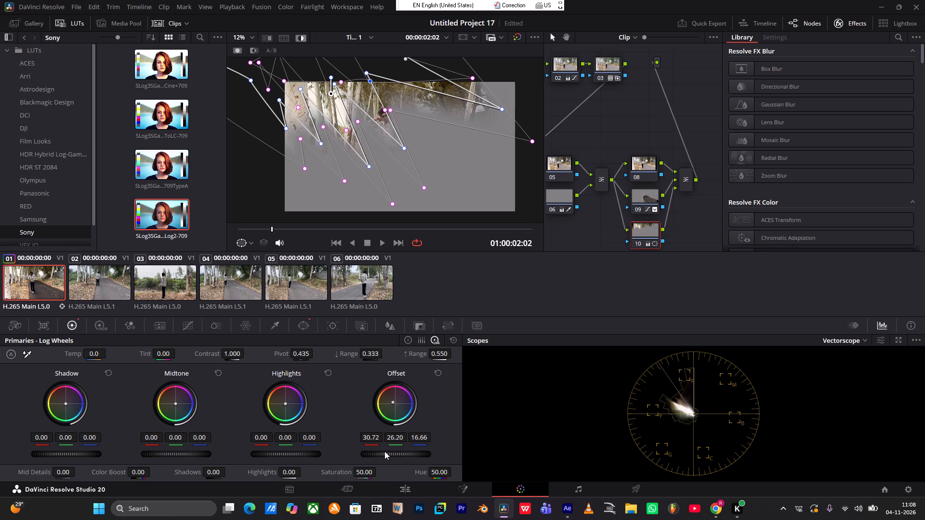
pyautogui.scroll(17, 384, 451)
pyautogui.scroll(14, 385, 449)
pyautogui.scroll(10, 385, 450)
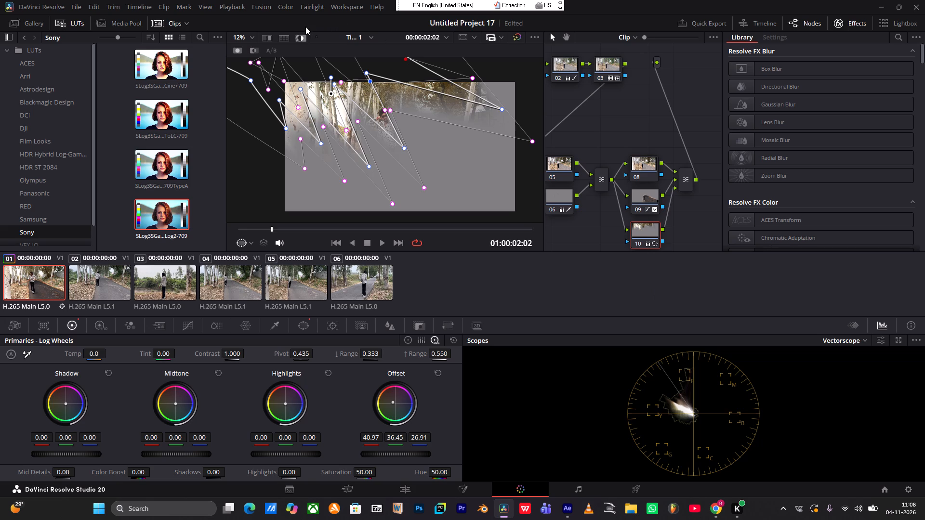
# Turn off the highlight and play back the graded first clip, in the viewer and in full screen.
pyautogui.click(303, 40)
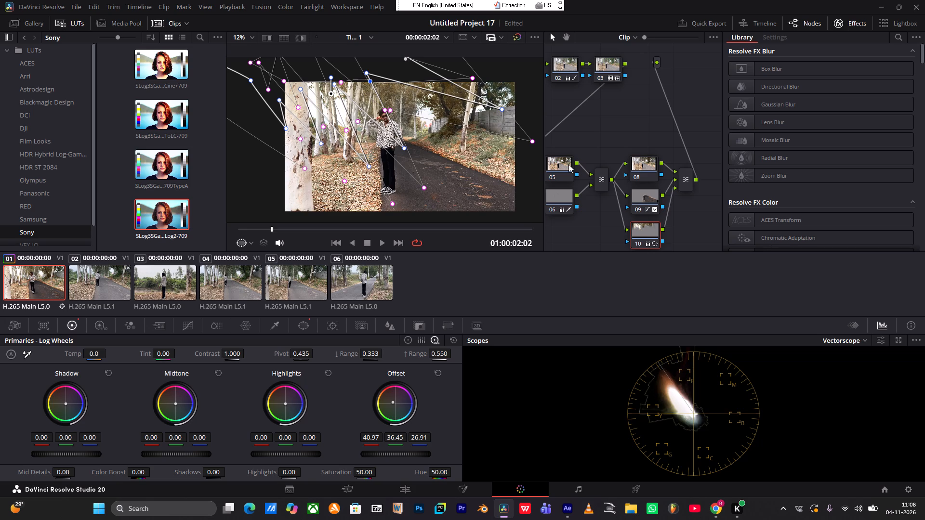
pyautogui.click(685, 182)
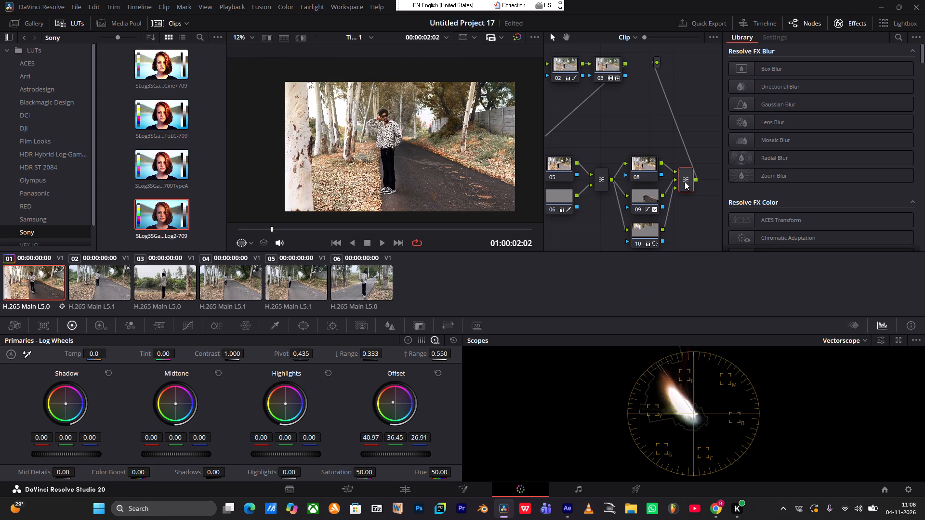
pyautogui.press('space')
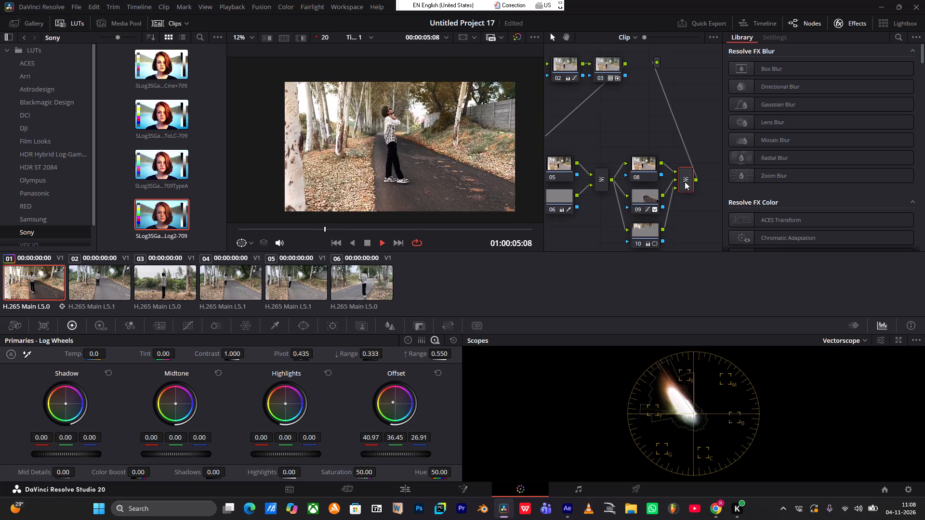
pyautogui.press('space')
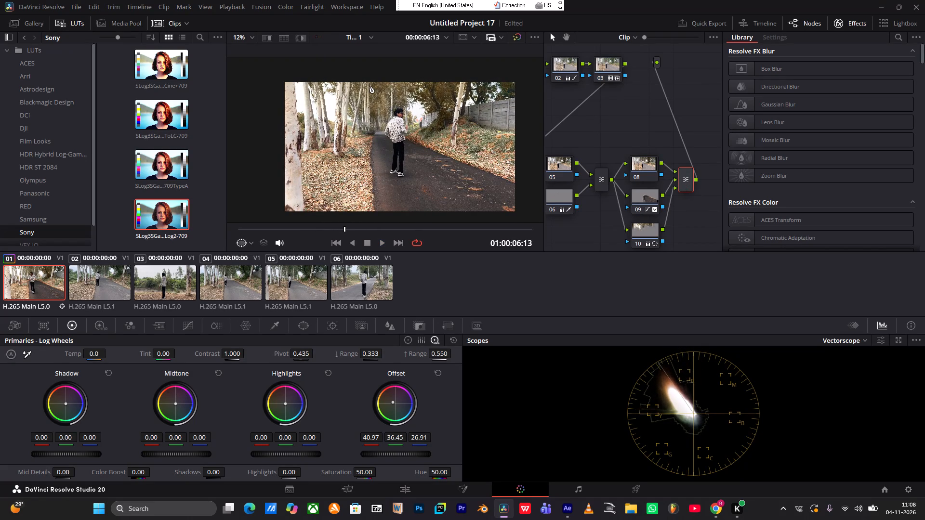
pyautogui.press('p')
pyautogui.press('space')
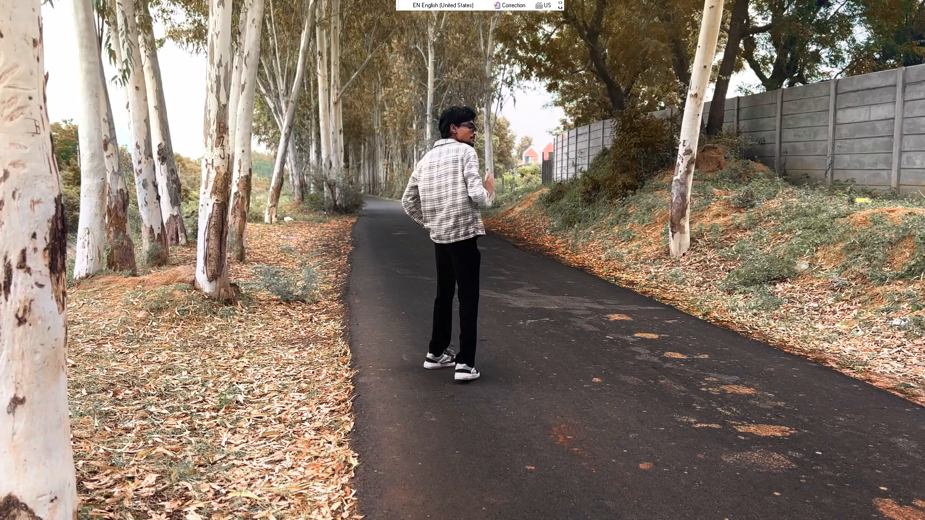
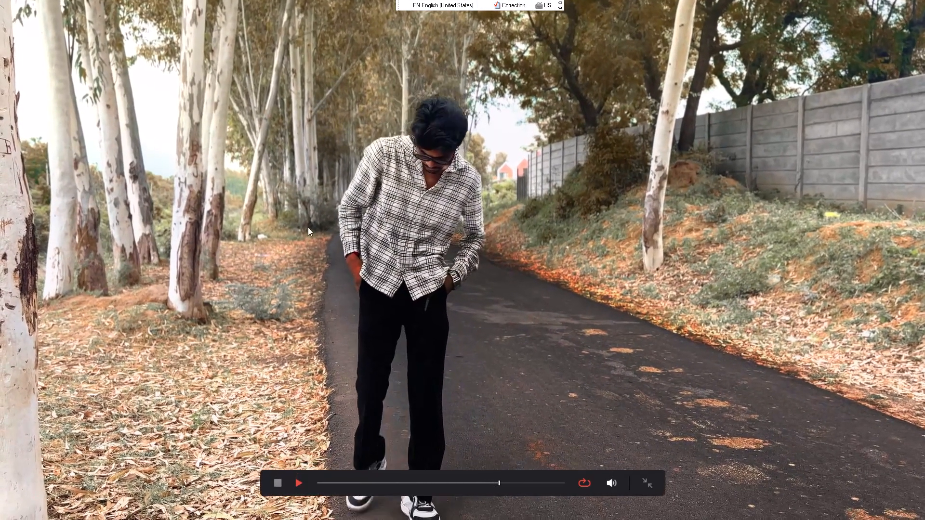
# Leave full screen and review the graded first clip from its start to about the four-second mark.
pyautogui.press('p')
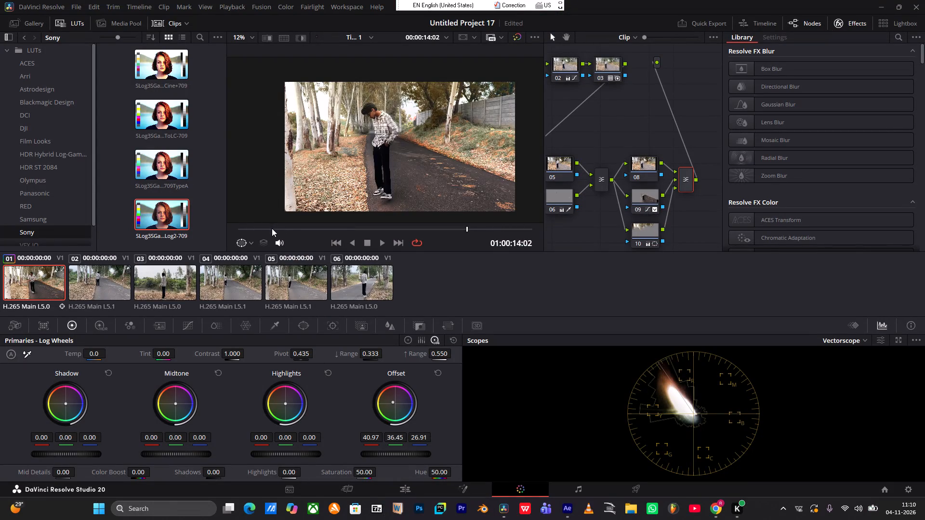
pyautogui.moveTo(273, 227); pyautogui.dragTo(242, 237)
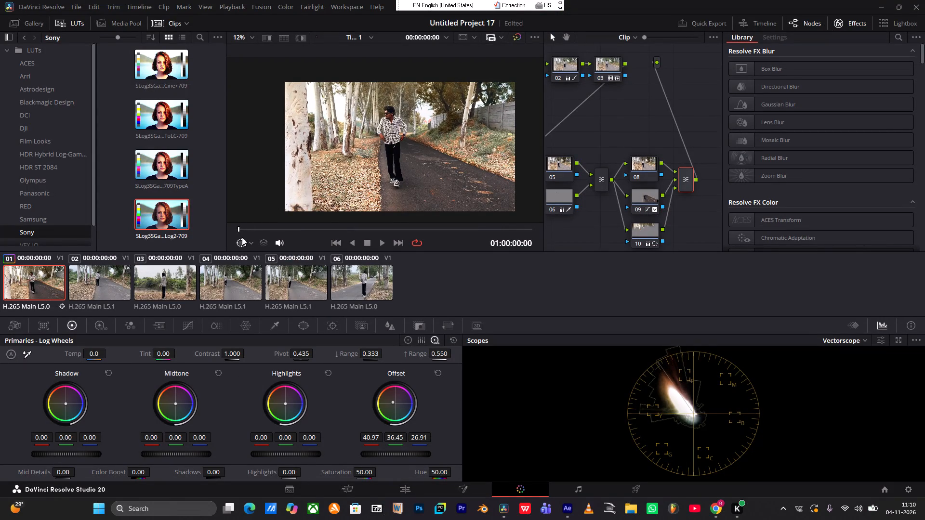
pyautogui.moveTo(242, 237); pyautogui.dragTo(283, 236)
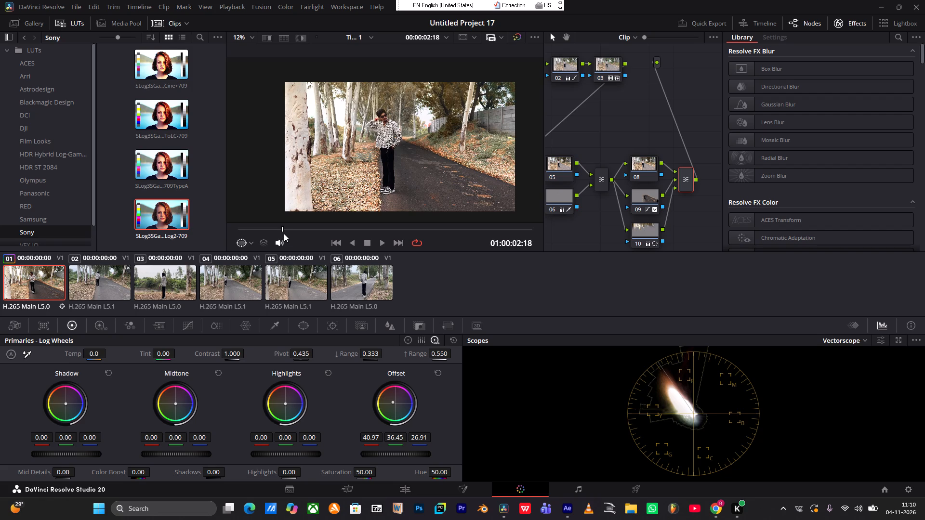
pyautogui.press('space')
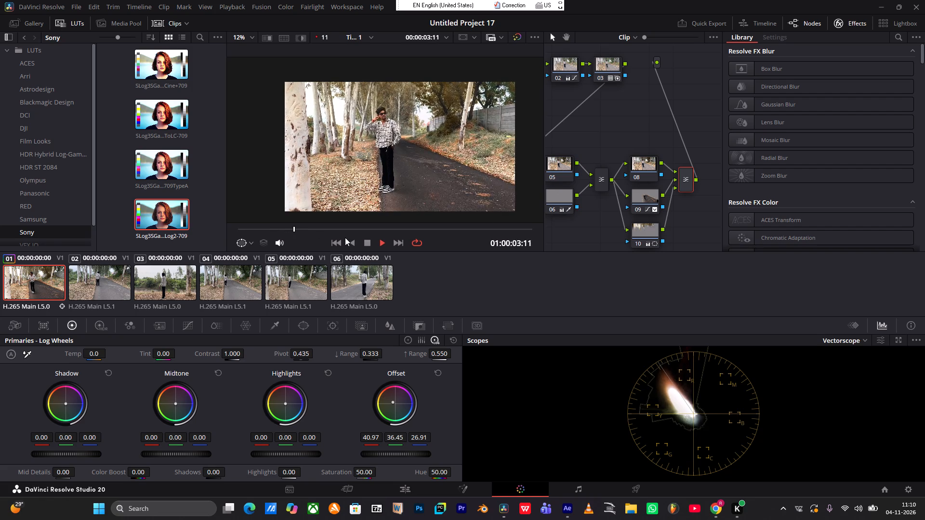
pyautogui.press('space')
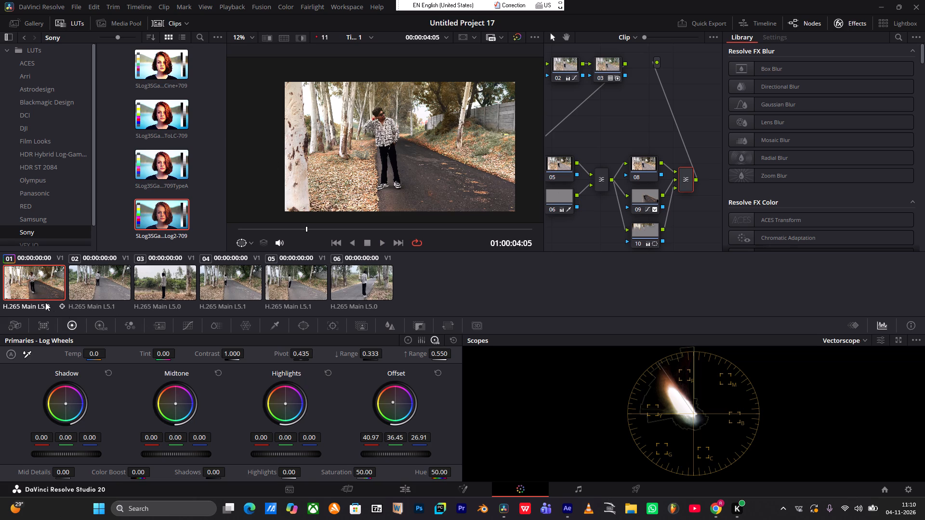
# Switch the scope display to Parade.
pyautogui.rightClick(403, 151)
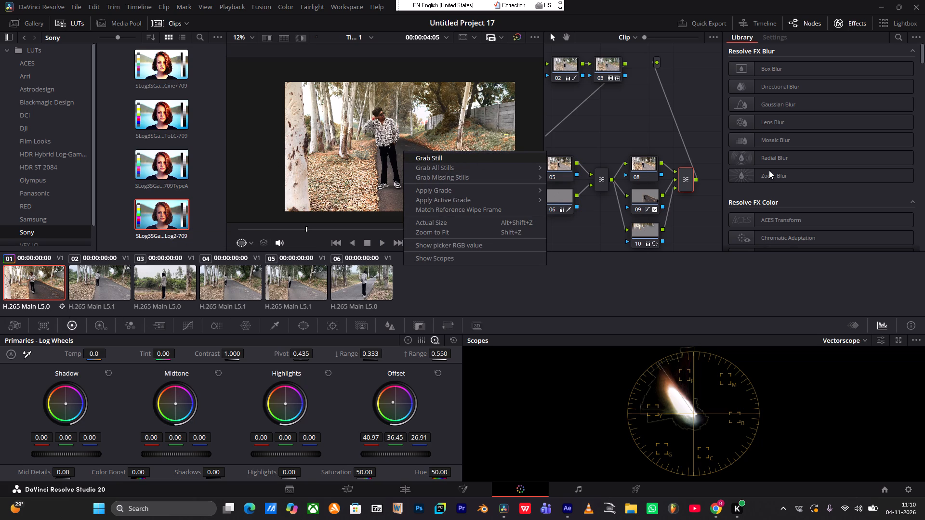
pyautogui.click(686, 182)
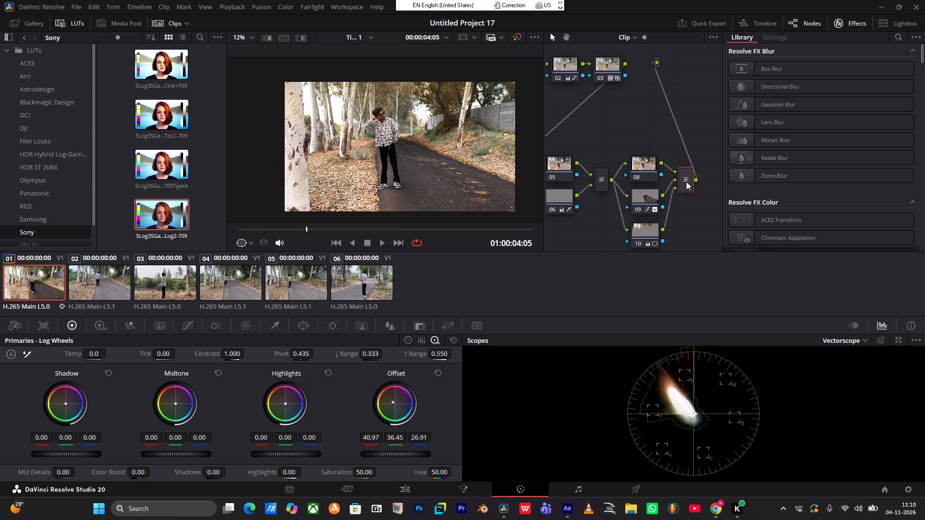
pyautogui.click(833, 340)
pyautogui.click(833, 350)
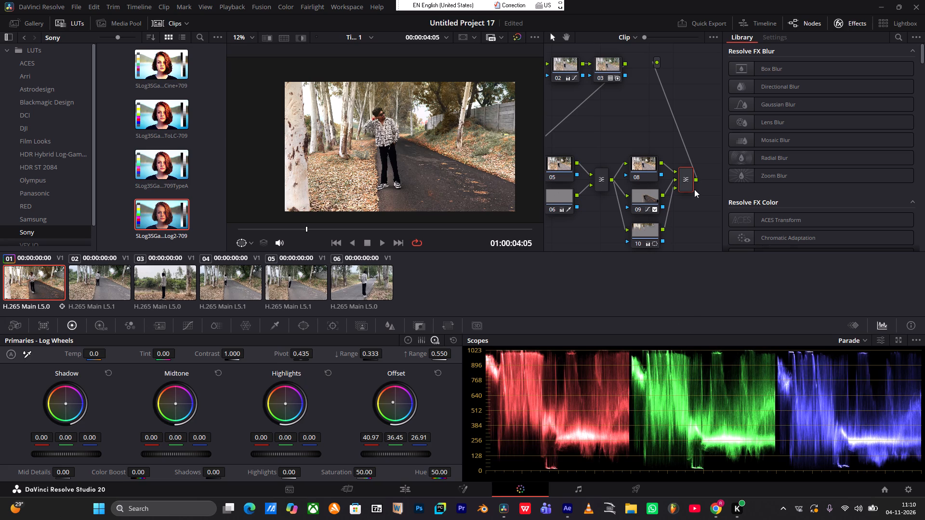
# Add a serial node after the final layer mixer, slightly lowering its custom curve's white point and nudging the black point inward.
pyautogui.hotkey('alt', 's')
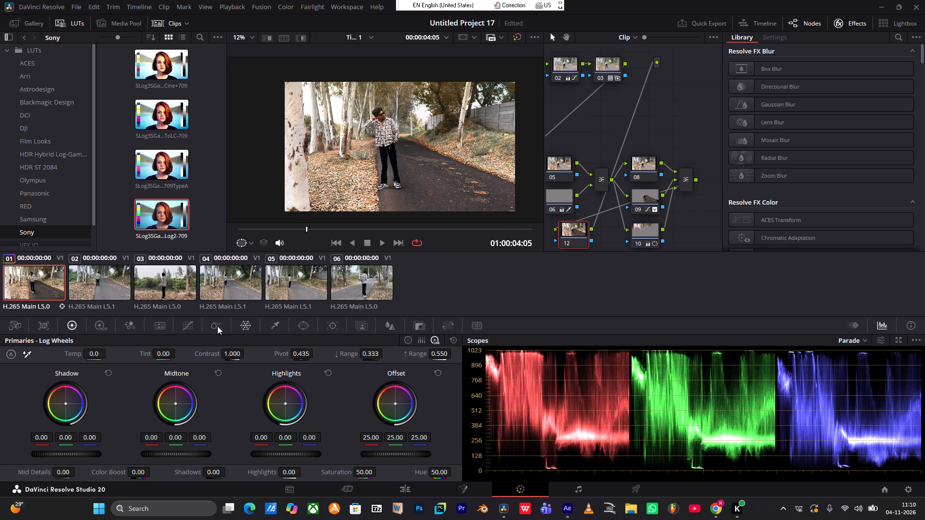
pyautogui.click(185, 325)
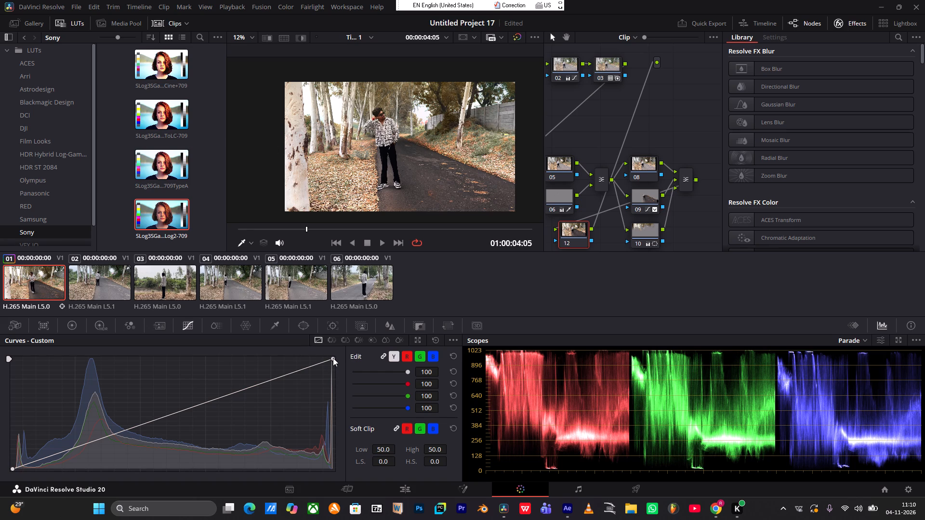
pyautogui.moveTo(333, 358); pyautogui.dragTo(340, 361)
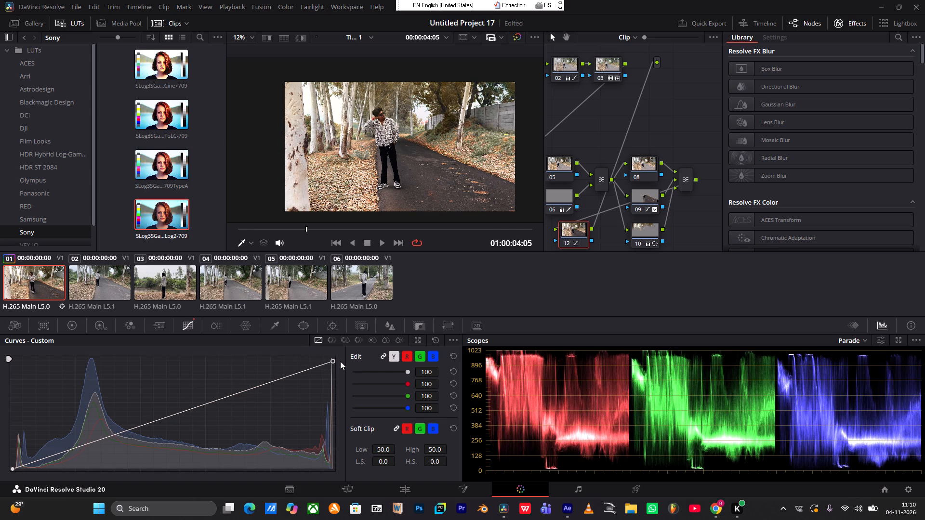
pyautogui.moveTo(340, 361); pyautogui.dragTo(341, 363)
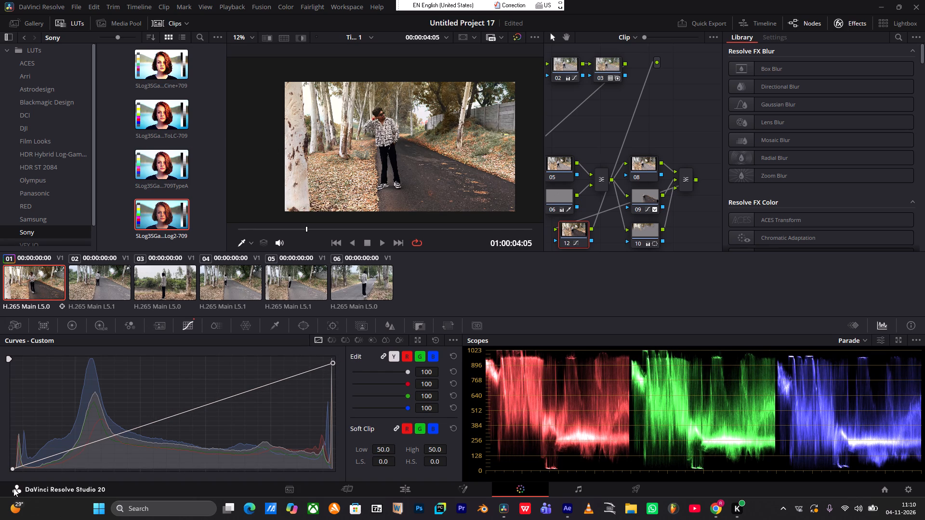
pyautogui.moveTo(12, 470); pyautogui.dragTo(9, 458)
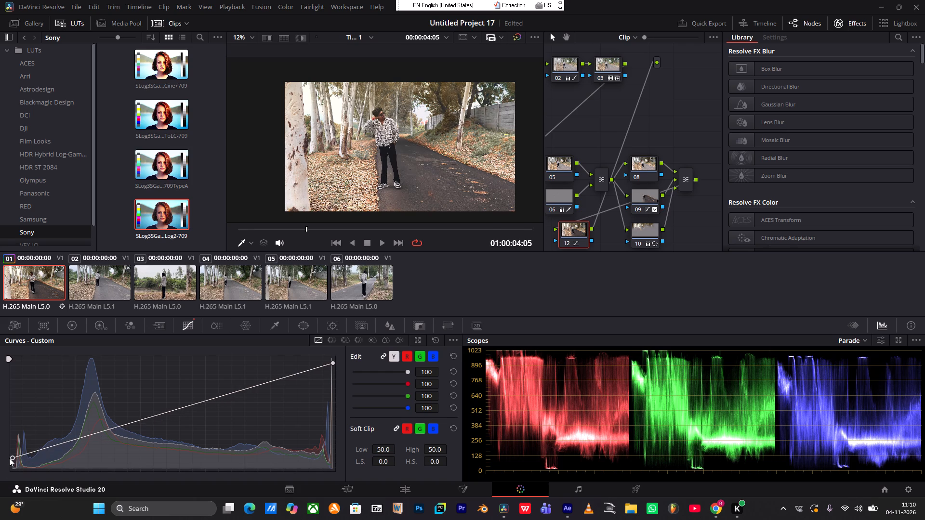
pyautogui.moveTo(9, 458); pyautogui.dragTo(5, 469)
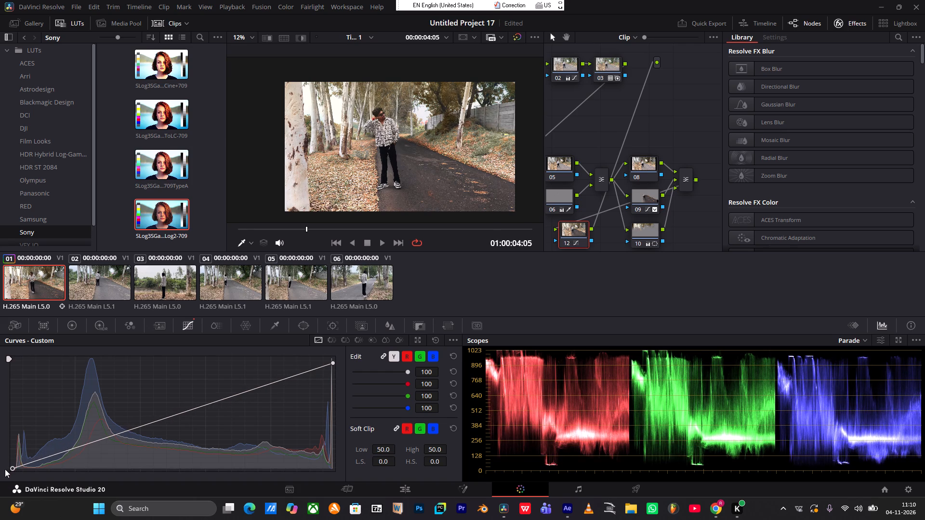
pyautogui.moveTo(5, 469); pyautogui.dragTo(12, 492)
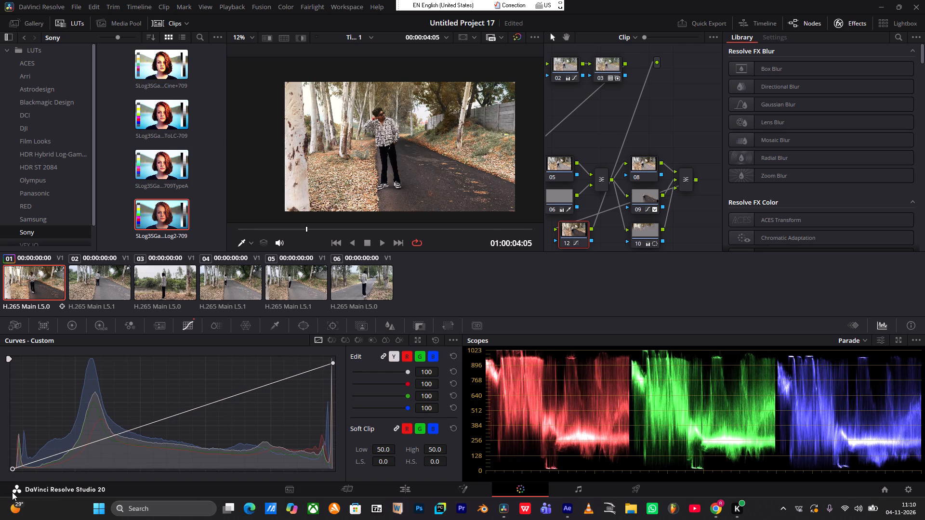
pyautogui.moveTo(12, 492); pyautogui.dragTo(14, 487)
# Grab a still of the graded first clip at 01:00:05:04 and show it in the gallery.
pyautogui.press('space')
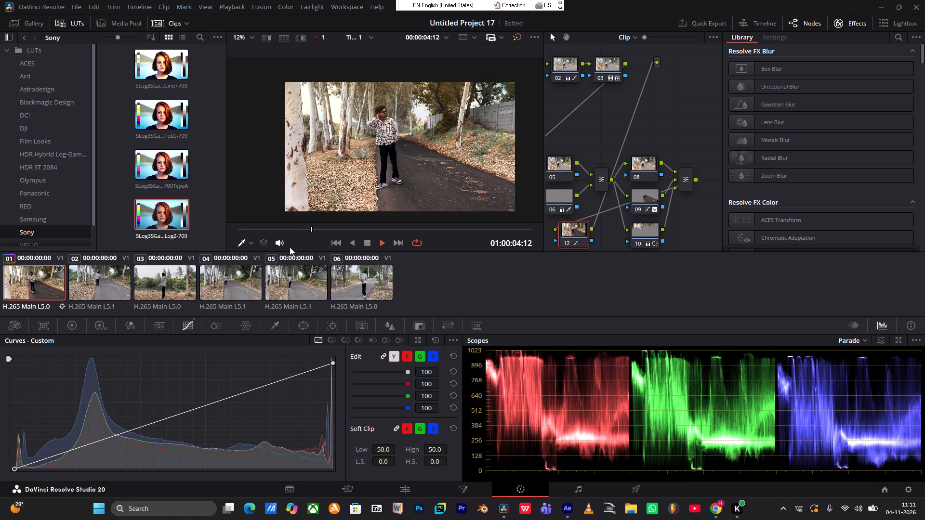
pyautogui.press('space')
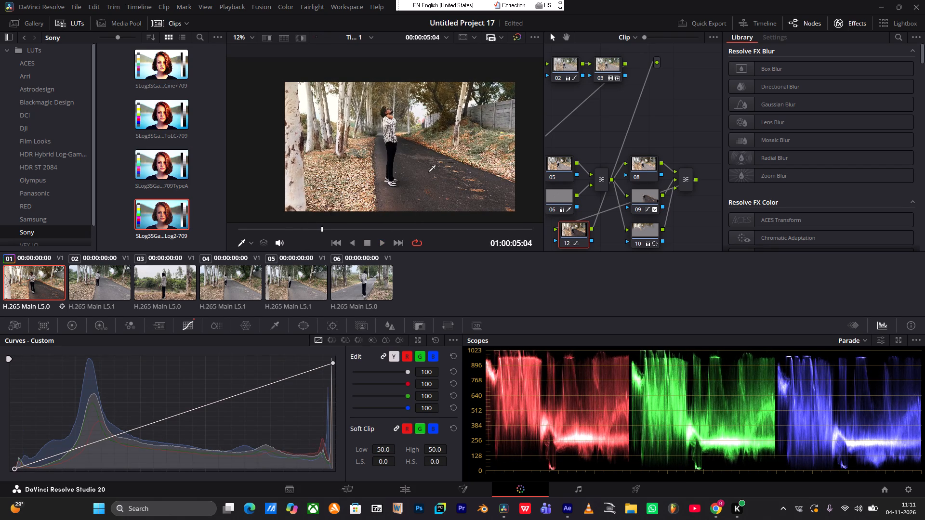
pyautogui.rightClick(429, 173)
pyautogui.click(474, 183)
pyautogui.click(28, 26)
# Apply the grade from still 1.1.1 to clips 02, 04, 05 and 06, skipping clip 03.
pyautogui.click(96, 293)
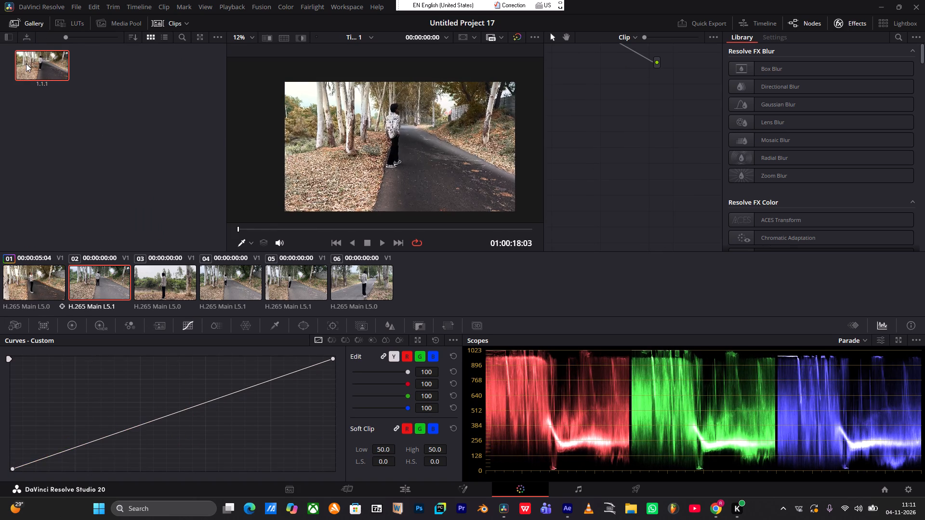
pyautogui.moveTo(26, 64); pyautogui.dragTo(313, 175)
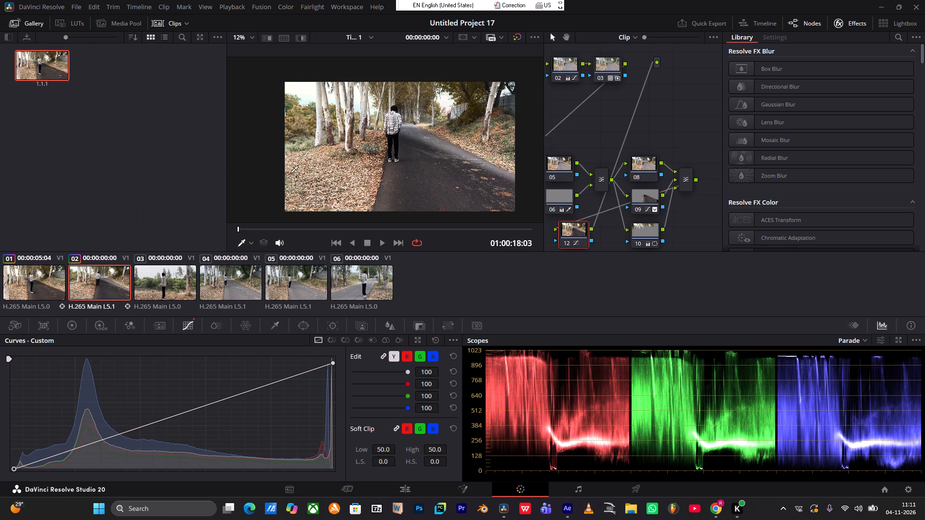
pyautogui.click(180, 287)
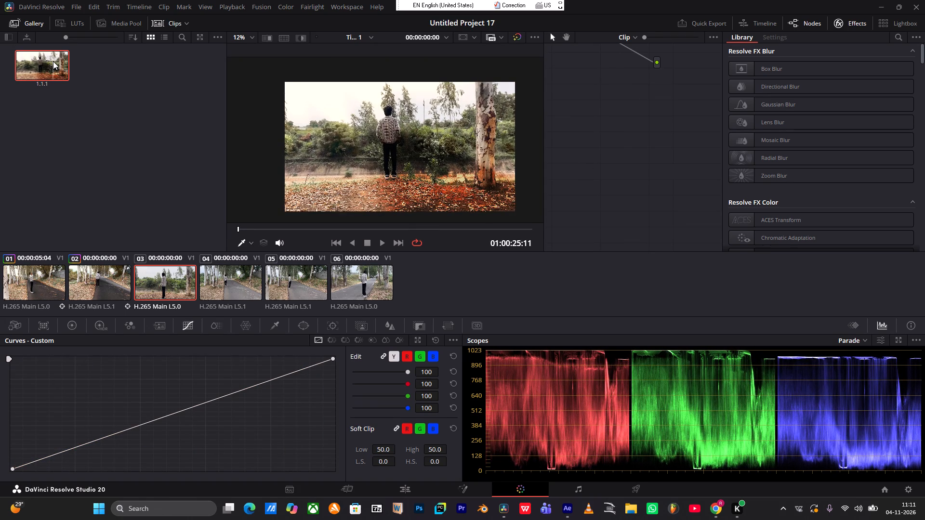
pyautogui.click(224, 280)
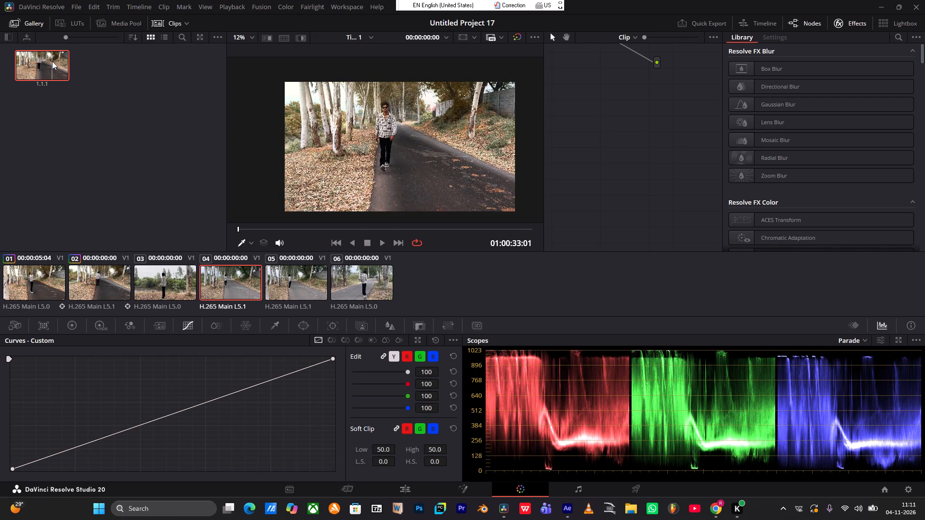
pyautogui.moveTo(52, 61); pyautogui.dragTo(375, 177)
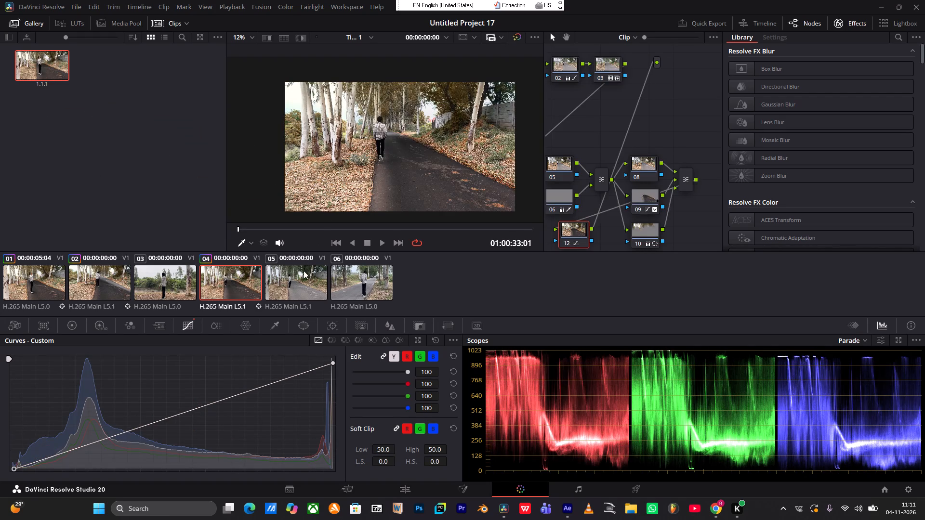
pyautogui.click(304, 276)
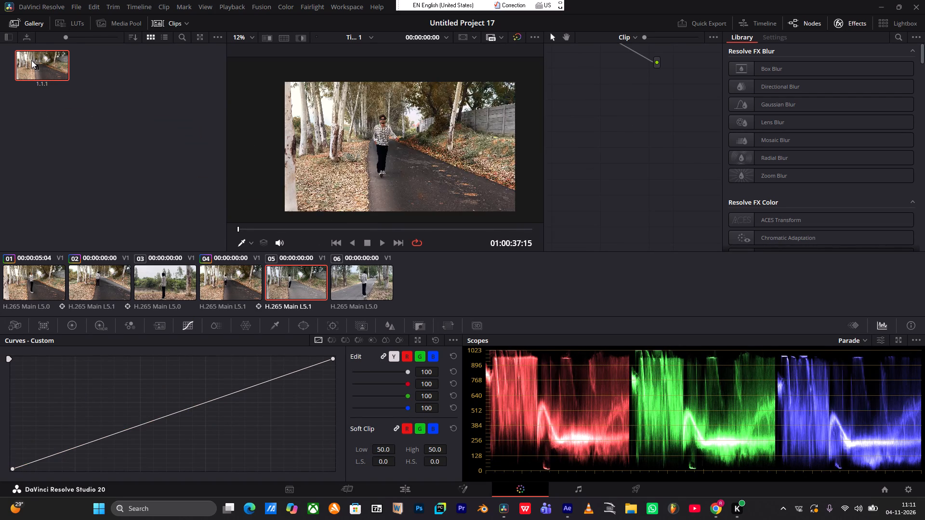
pyautogui.moveTo(31, 60); pyautogui.dragTo(341, 128)
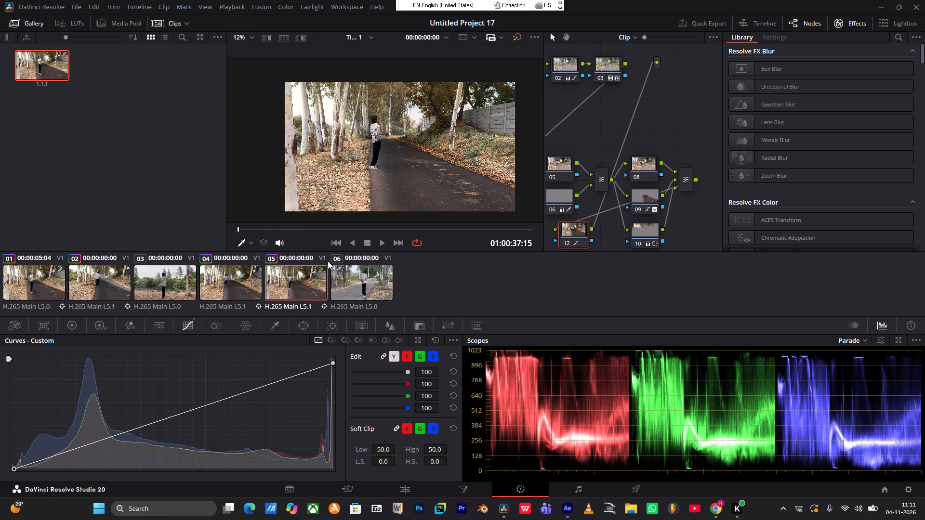
pyautogui.click(367, 290)
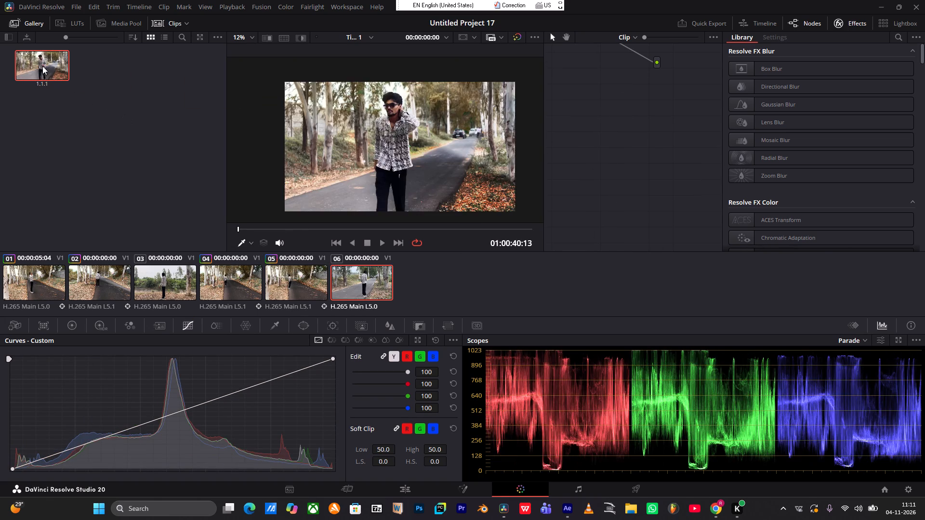
pyautogui.moveTo(43, 66); pyautogui.dragTo(370, 135)
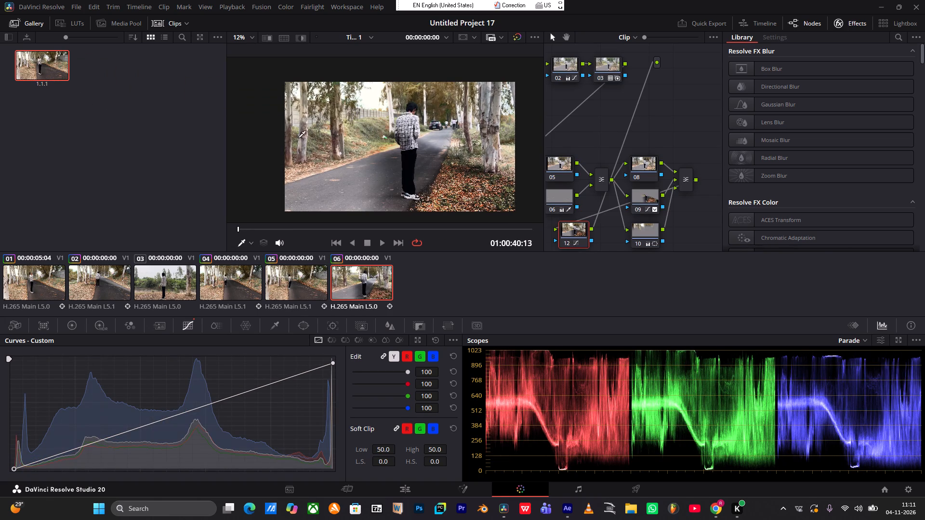
# Clean up the node graph of clip 02.
pyautogui.click(36, 292)
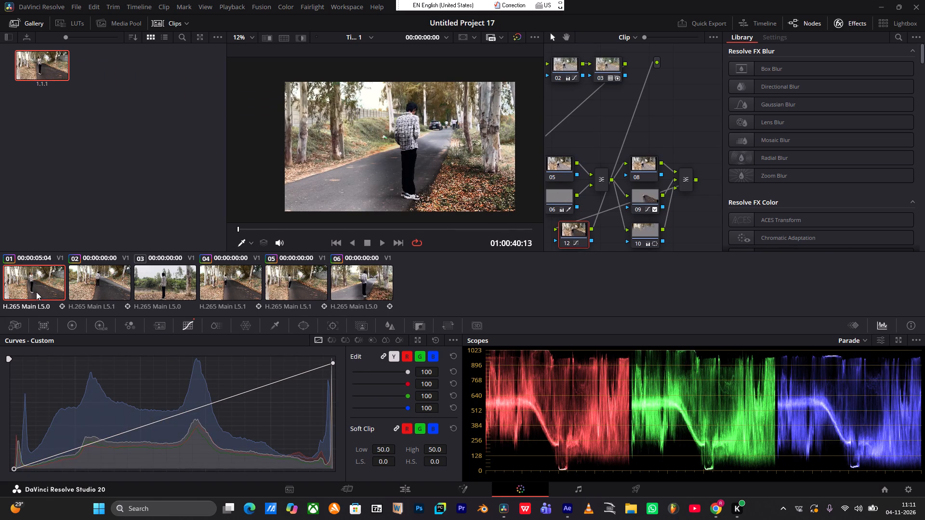
pyautogui.click(88, 289)
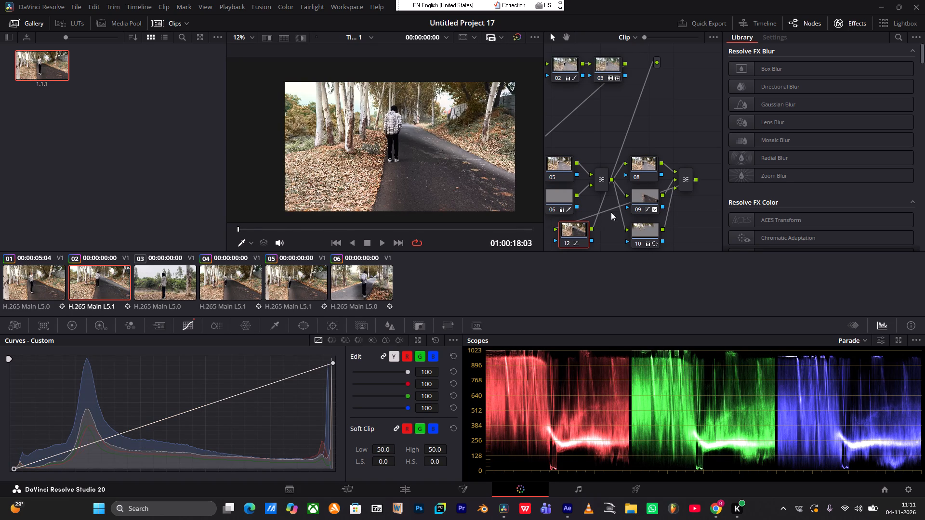
pyautogui.rightClick(594, 142)
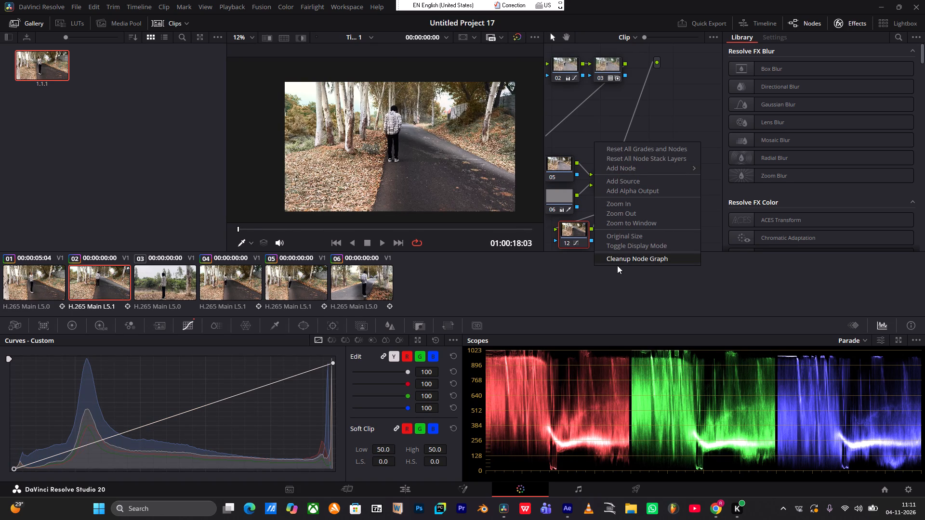
pyautogui.click(617, 258)
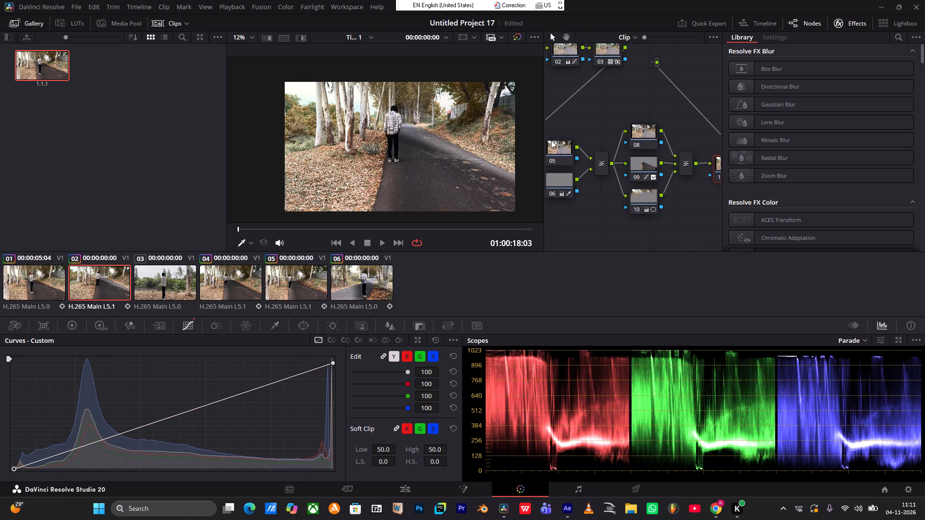
# On clip 02, reshape node 09's window to the road, moving its top edge up and right and its lower-left corner outward.
pyautogui.click(551, 148)
pyautogui.click(557, 189)
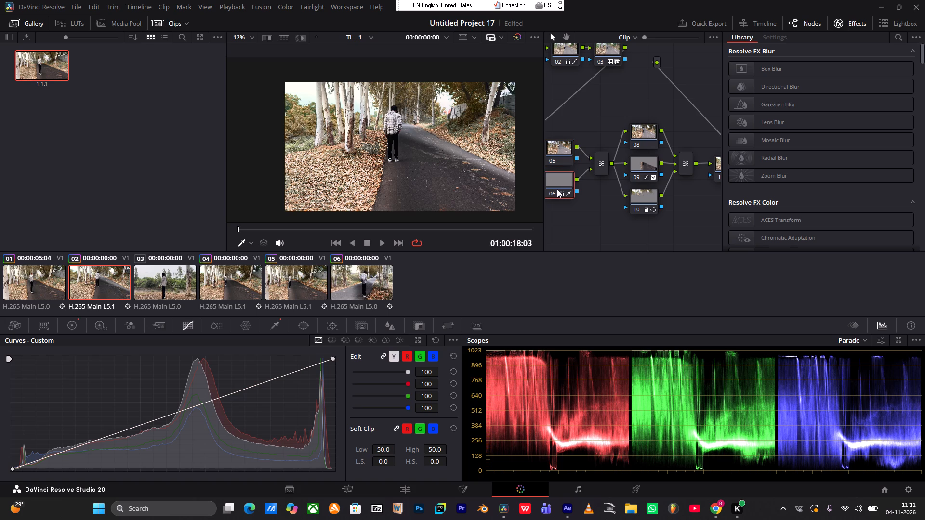
pyautogui.click(651, 165)
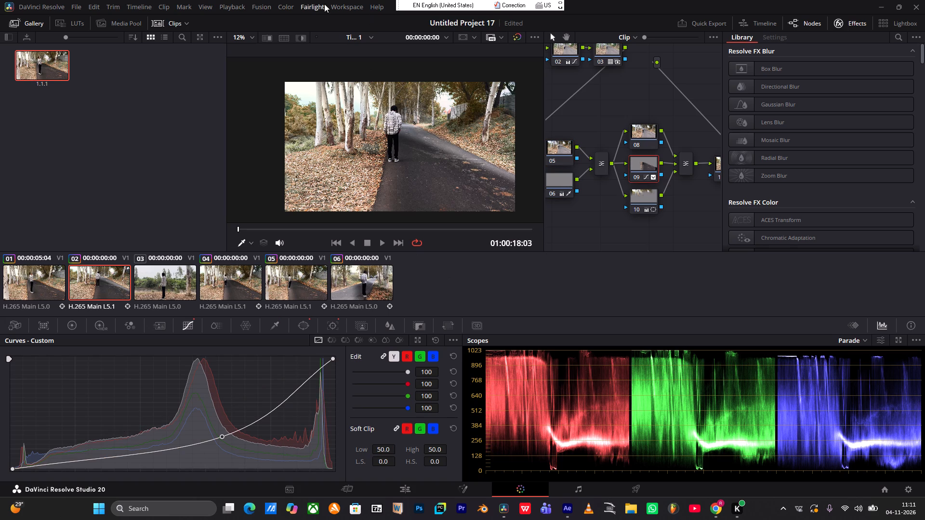
pyautogui.click(307, 320)
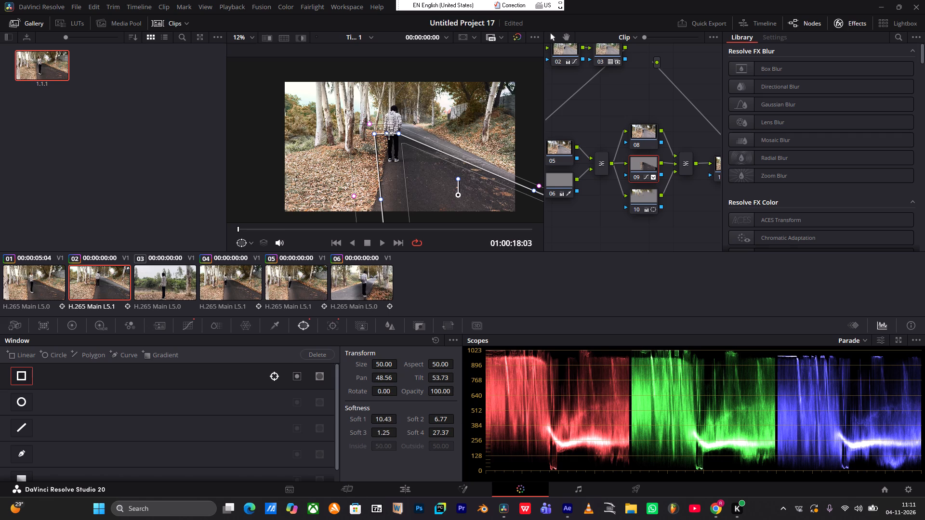
pyautogui.moveTo(386, 133); pyautogui.dragTo(403, 117)
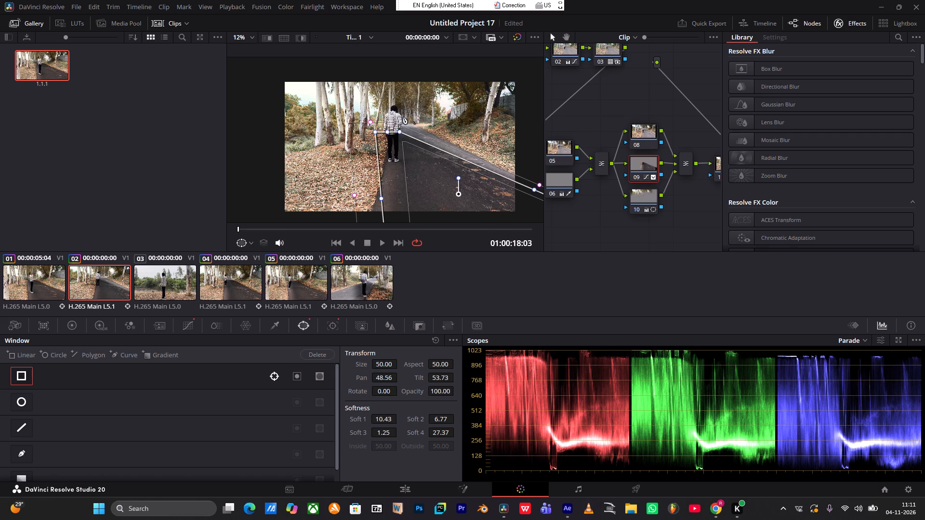
pyautogui.moveTo(403, 117); pyautogui.dragTo(401, 124)
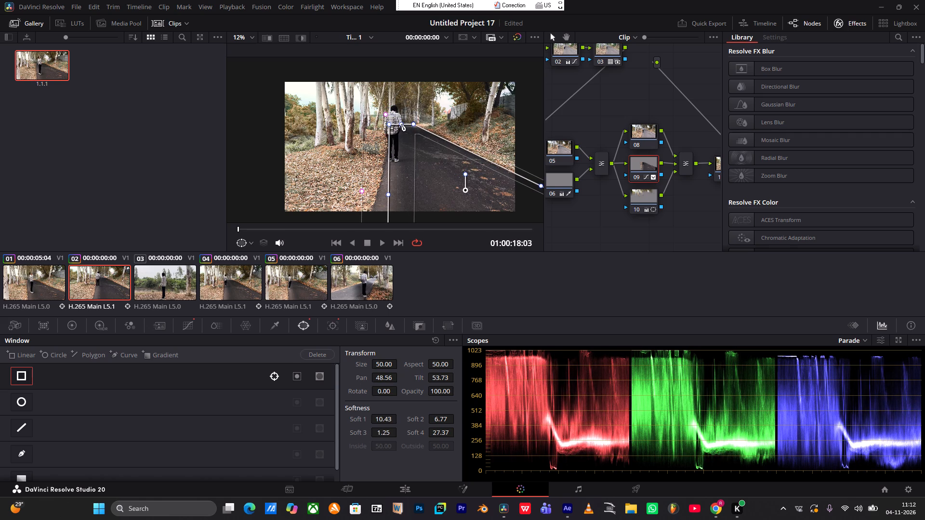
pyautogui.moveTo(401, 124); pyautogui.dragTo(401, 125)
pyautogui.scroll(-12, 395, 173)
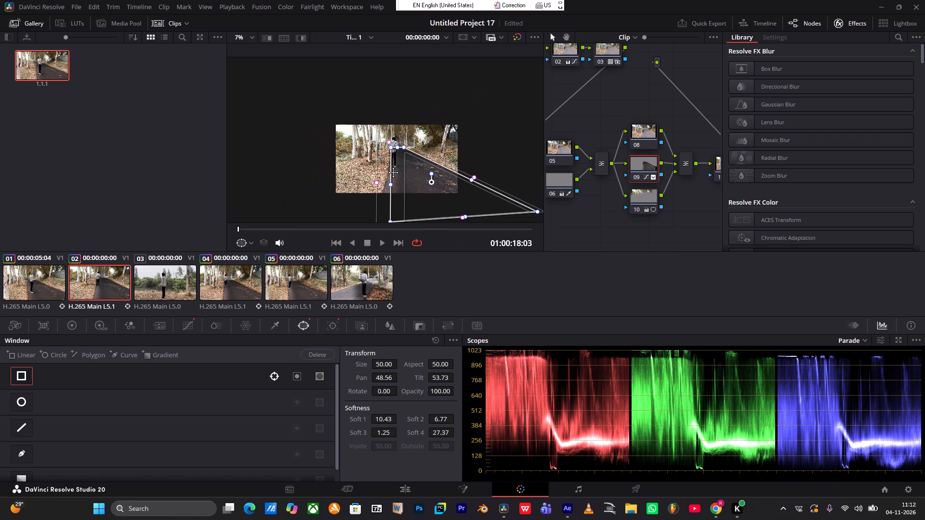
pyautogui.scroll(-5, 393, 172)
pyautogui.moveTo(391, 212); pyautogui.dragTo(379, 212)
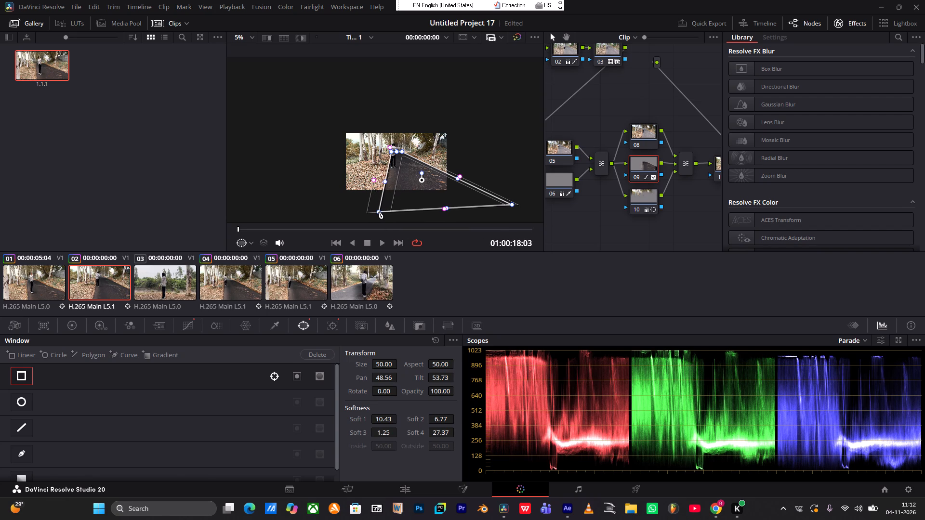
pyautogui.moveTo(379, 212); pyautogui.dragTo(377, 212)
pyautogui.scroll(-1, 394, 193)
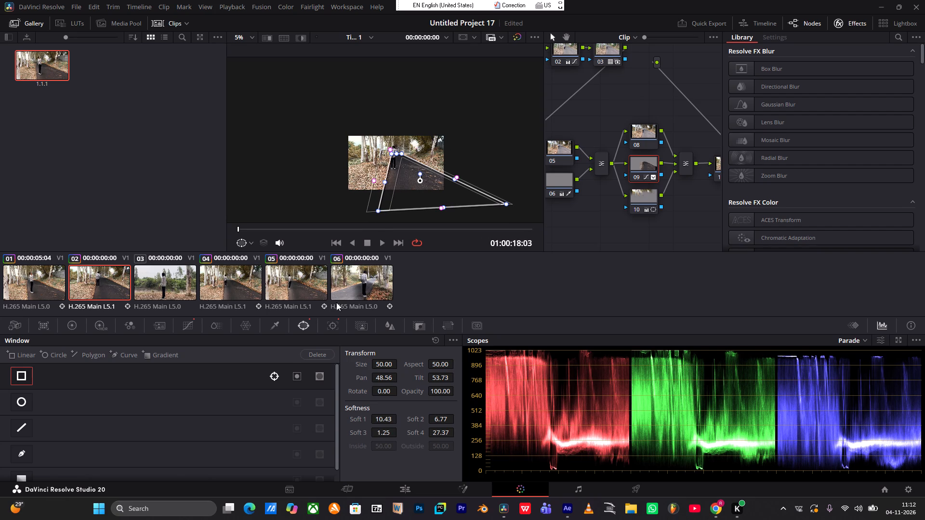
# Track node 09's reshaped window forward and reverse through clip 02, and briefly play the clip back.
pyautogui.click(333, 327)
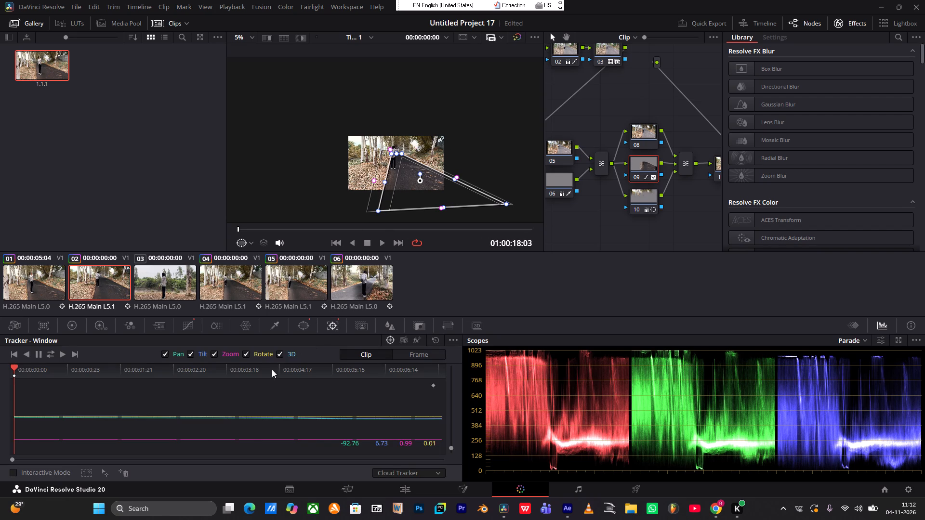
pyautogui.click(49, 353)
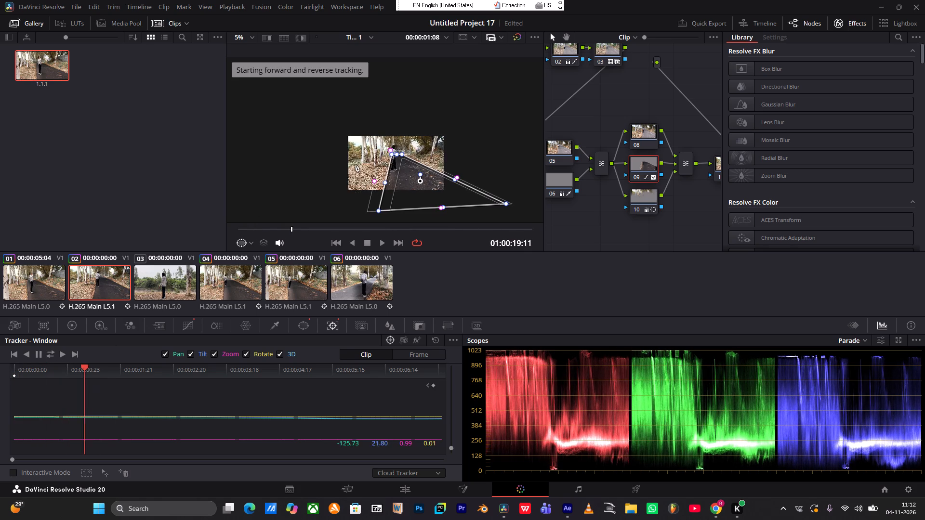
pyautogui.scroll(6, 357, 165)
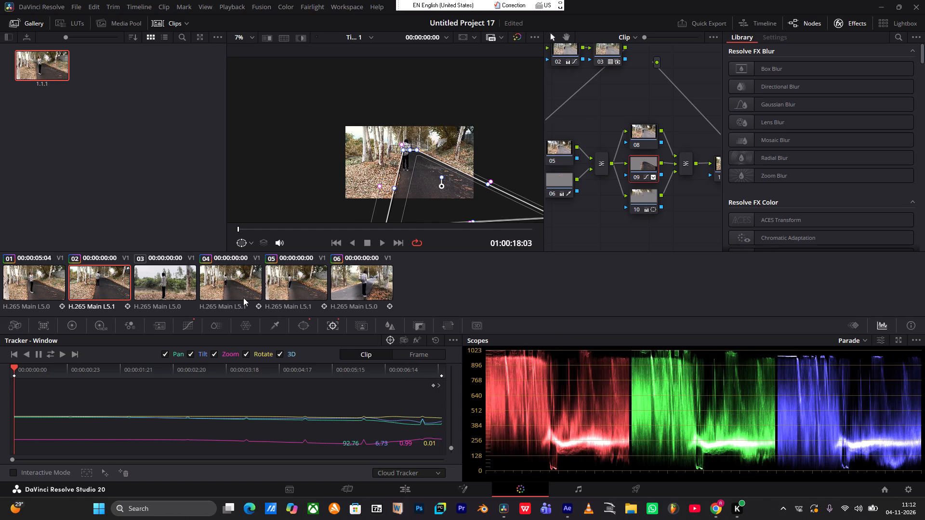
pyautogui.press('space')
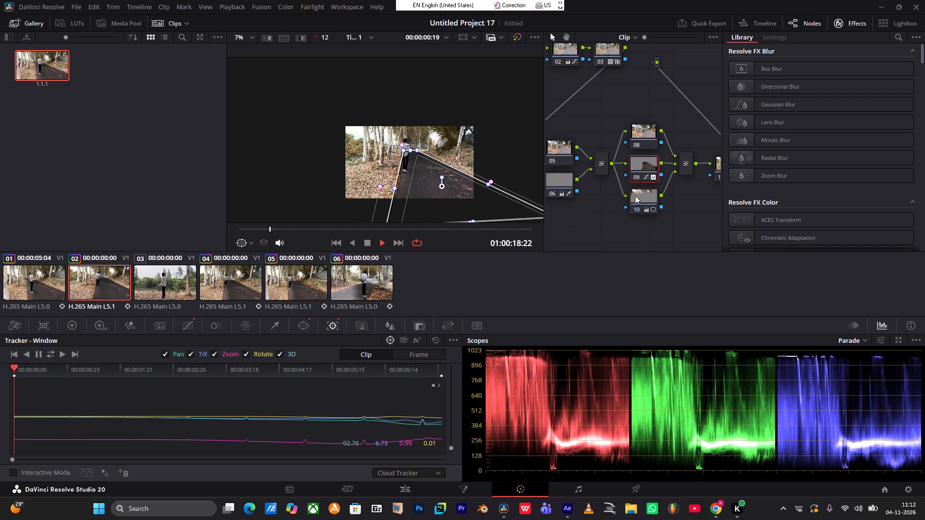
pyautogui.press('space')
# Examine node 10's polygon window against the trees on clip 02 during playback.
pyautogui.scroll(-2, 660, 174)
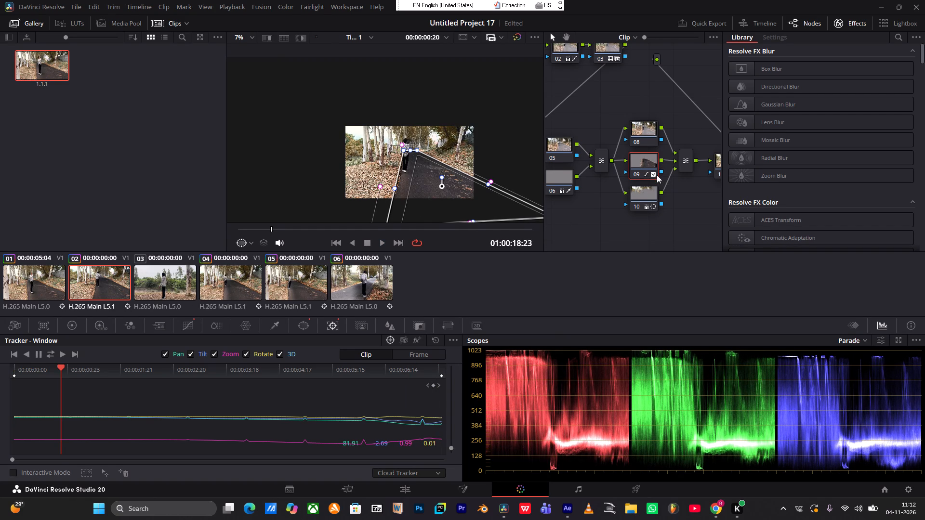
pyautogui.scroll(-2, 657, 175)
pyautogui.scroll(1, 673, 179)
pyautogui.moveTo(680, 187); pyautogui.dragTo(622, 221, button='middle')
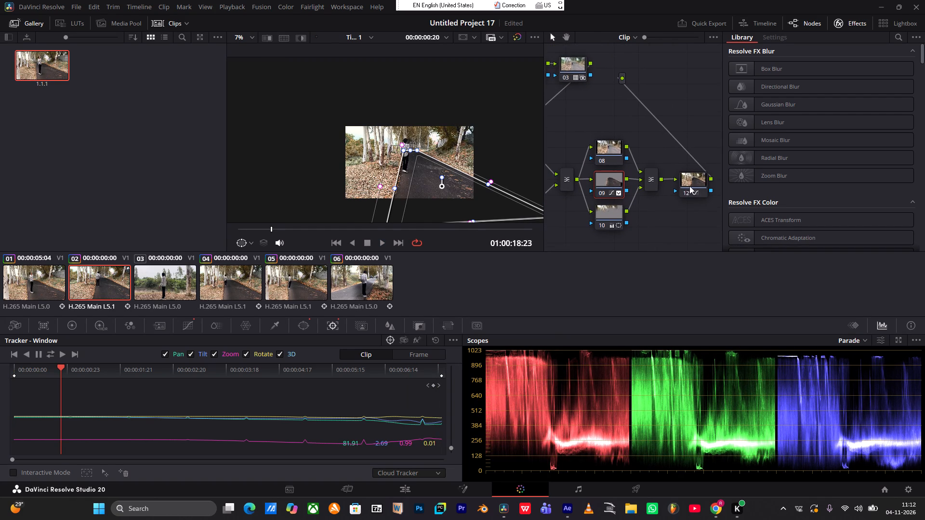
pyautogui.click(609, 214)
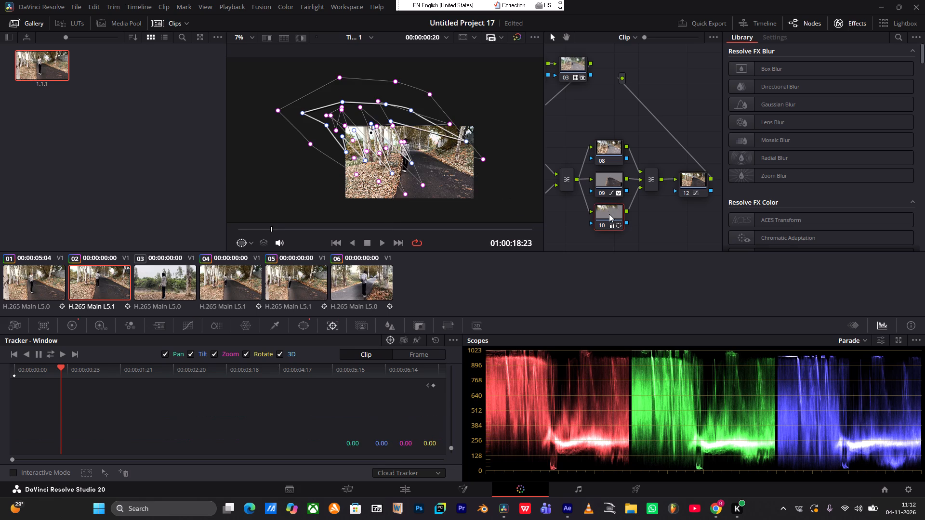
pyautogui.scroll(6, 330, 159)
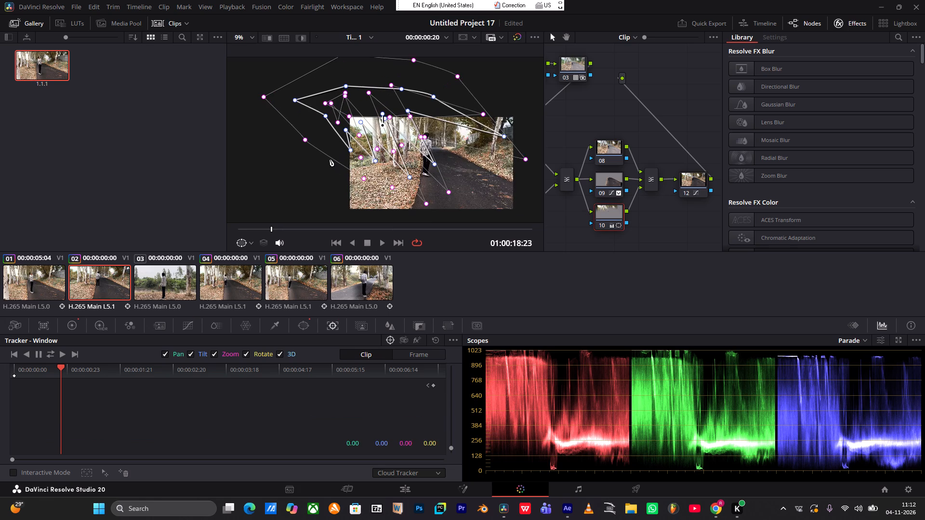
pyautogui.scroll(2, 330, 159)
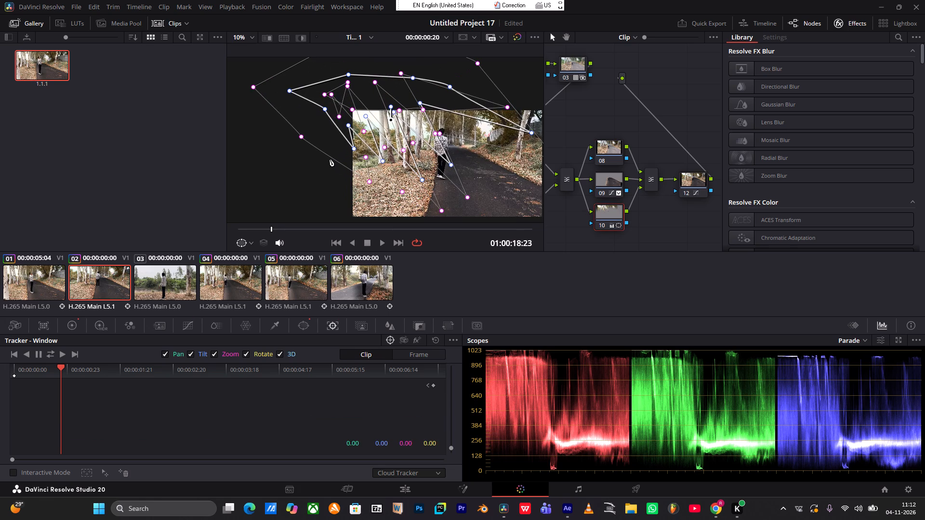
pyautogui.press('space')
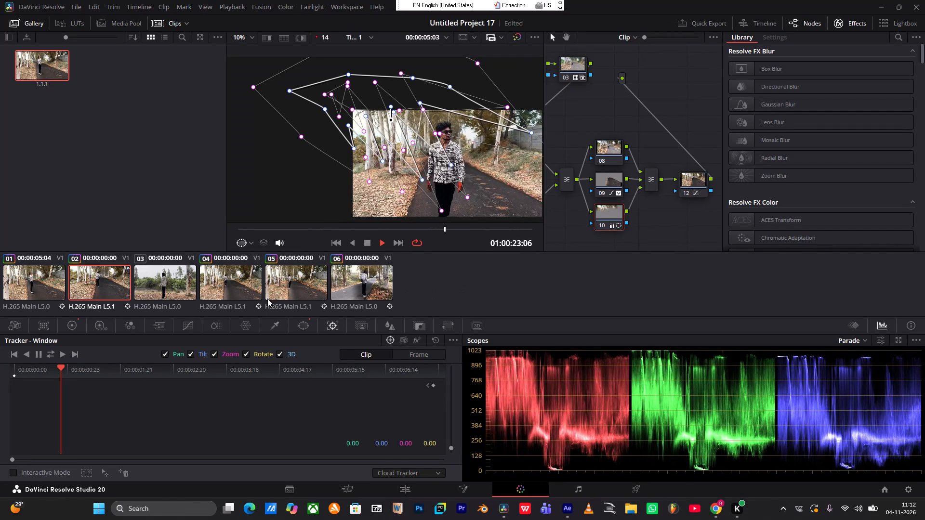
pyautogui.press('space')
# On clip 04, move the lower-left corner of node 09's window slightly outward to follow the road edge.
pyautogui.click(162, 295)
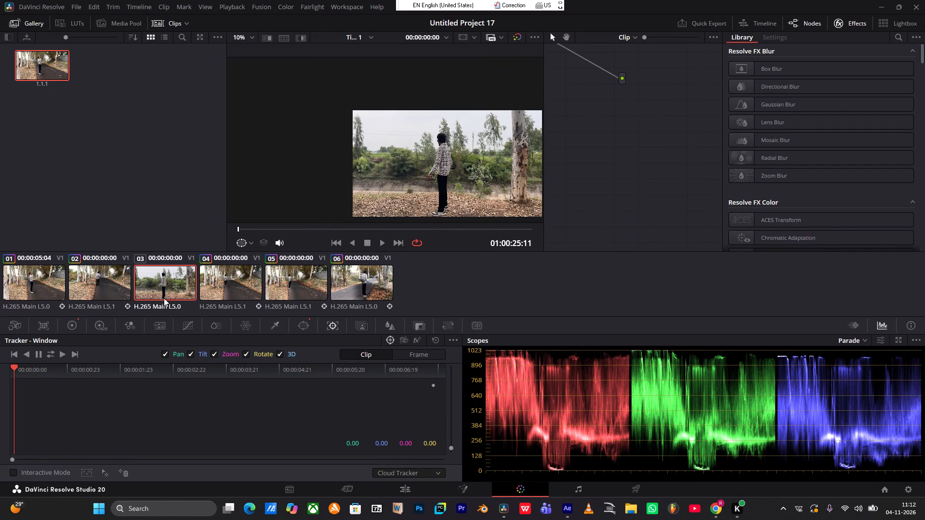
pyautogui.click(216, 290)
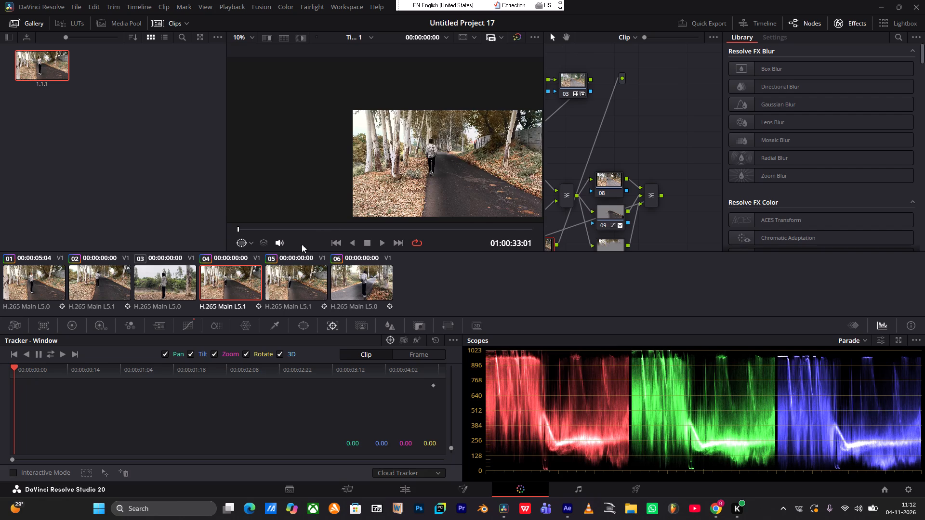
pyautogui.click(614, 213)
pyautogui.scroll(11, 447, 172)
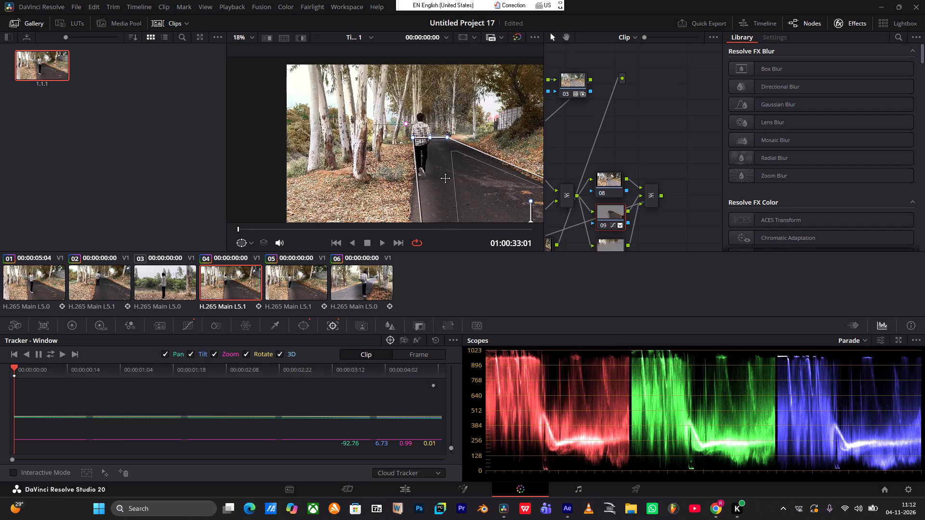
pyautogui.scroll(-6, 436, 166)
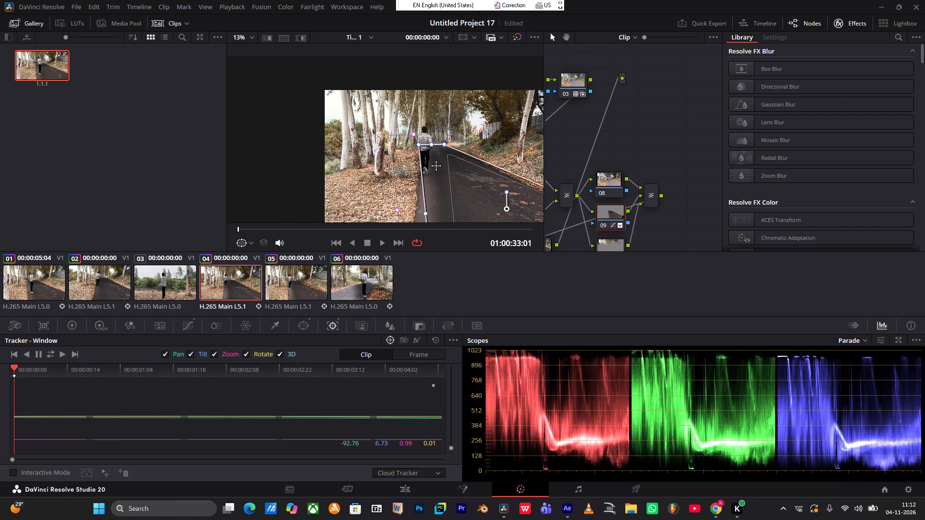
pyautogui.scroll(-20, 436, 166)
pyautogui.scroll(-2, 433, 195)
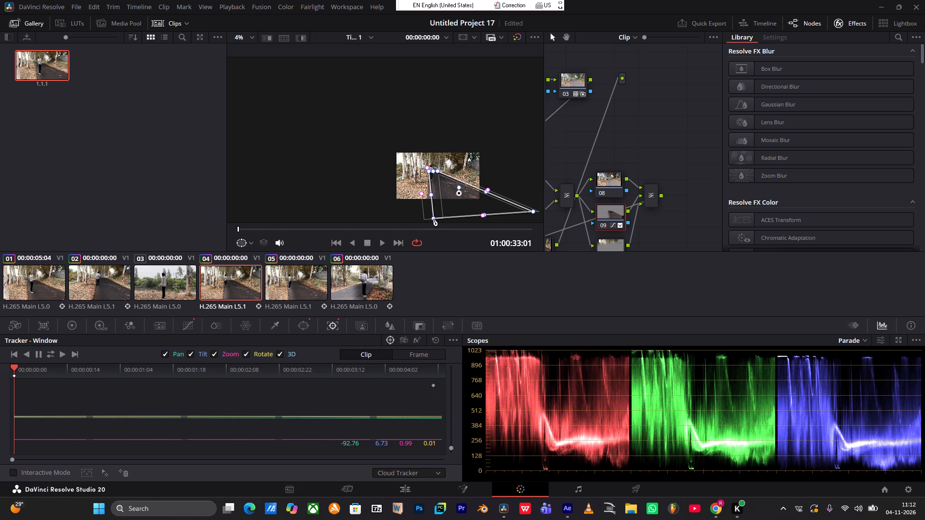
pyautogui.moveTo(433, 219); pyautogui.dragTo(428, 217)
pyautogui.scroll(5, 430, 204)
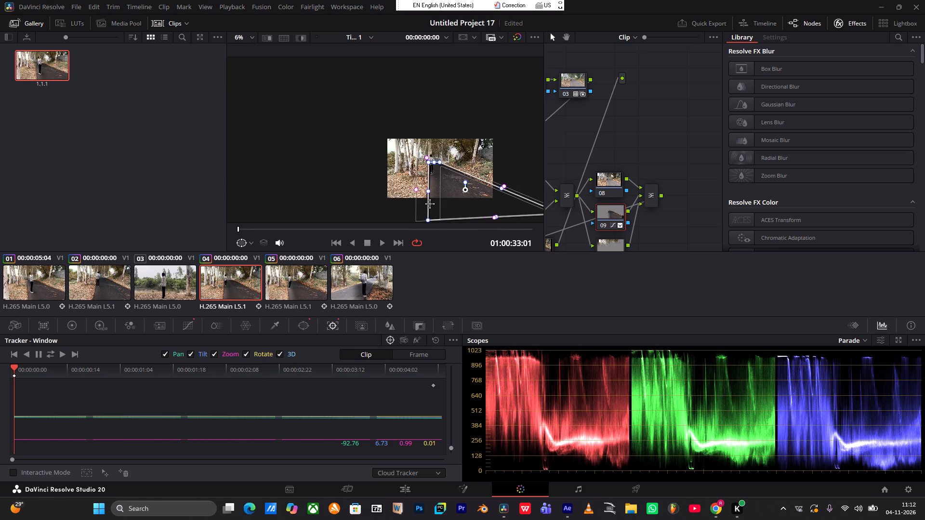
pyautogui.scroll(4, 430, 204)
# Preview clip 04's window in playback, return to the first frame, and track it forward and reverse.
pyautogui.press('space')
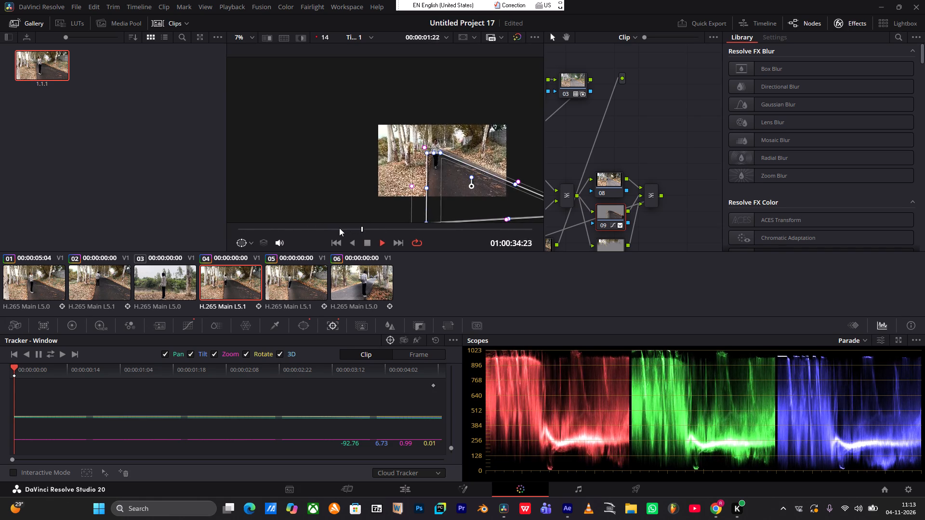
pyautogui.press('space')
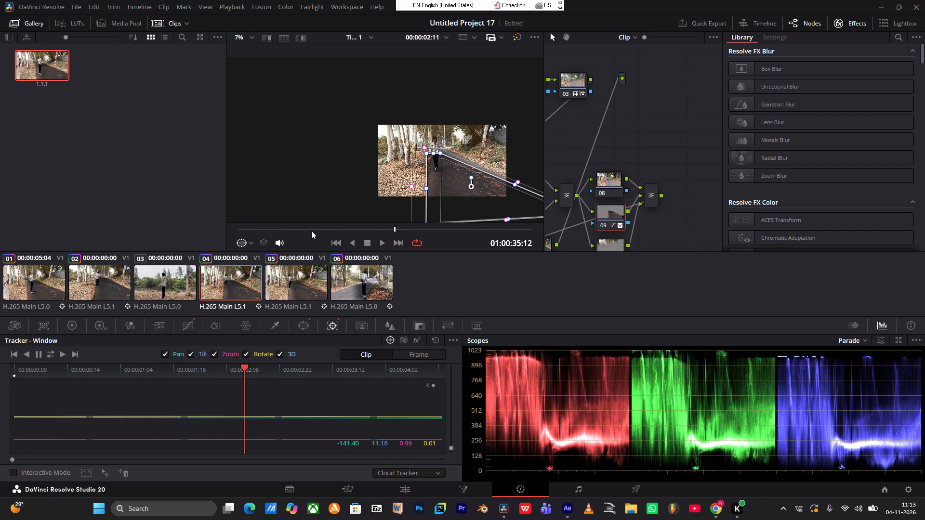
pyautogui.moveTo(305, 231); pyautogui.dragTo(205, 262)
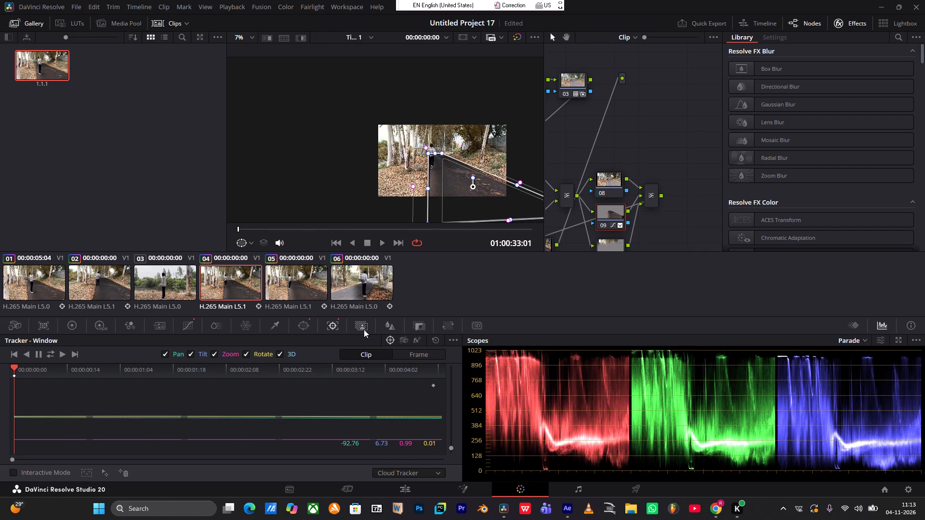
pyautogui.click(49, 352)
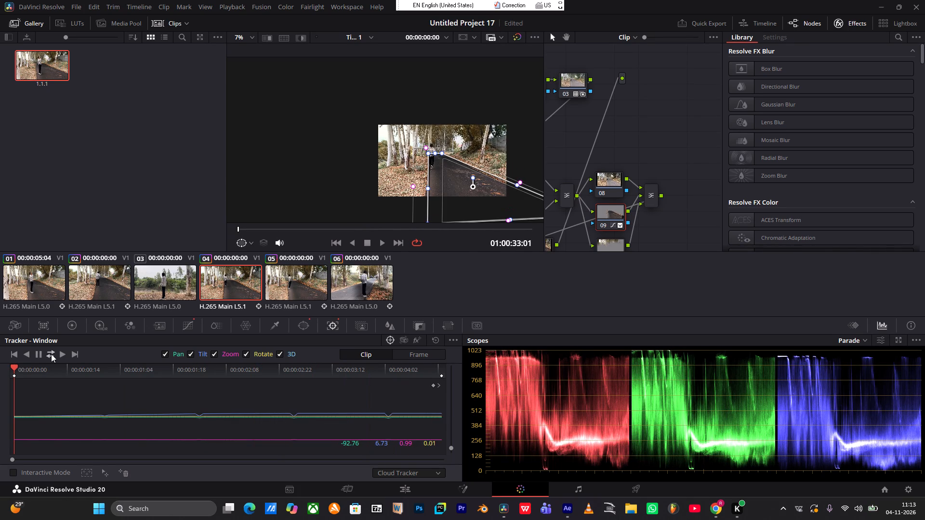
# On clip 05, shift the left edge of node 09's window slightly outward along the road and track it forward and reverse.
pyautogui.click(289, 288)
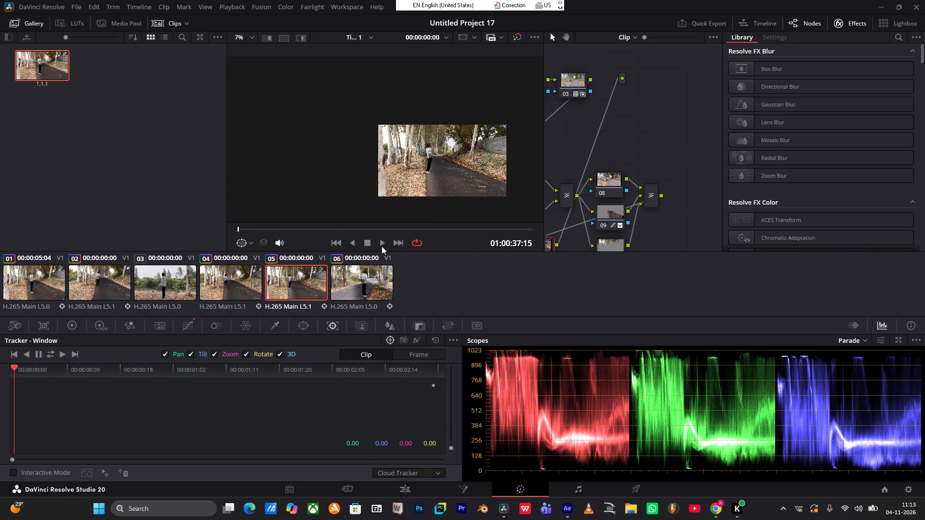
pyautogui.click(614, 216)
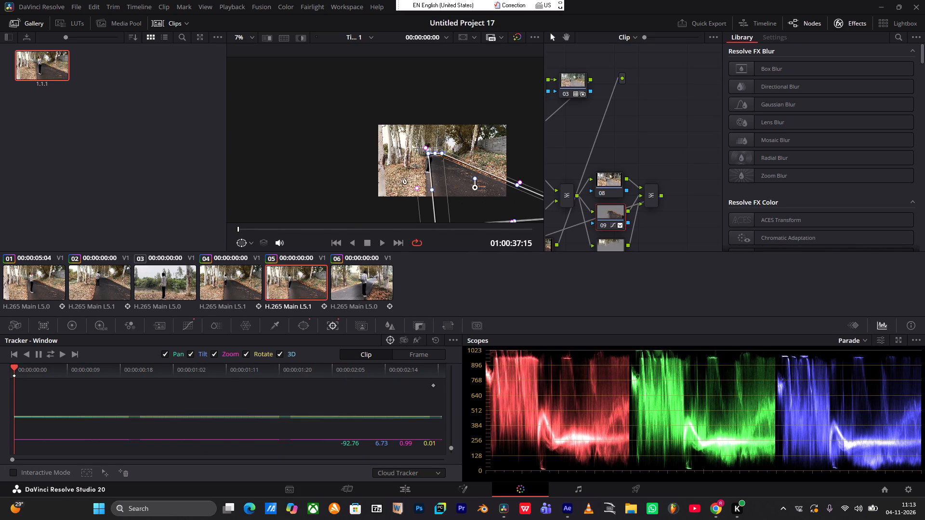
pyautogui.scroll(6, 388, 176)
pyautogui.moveTo(446, 195); pyautogui.dragTo(440, 195)
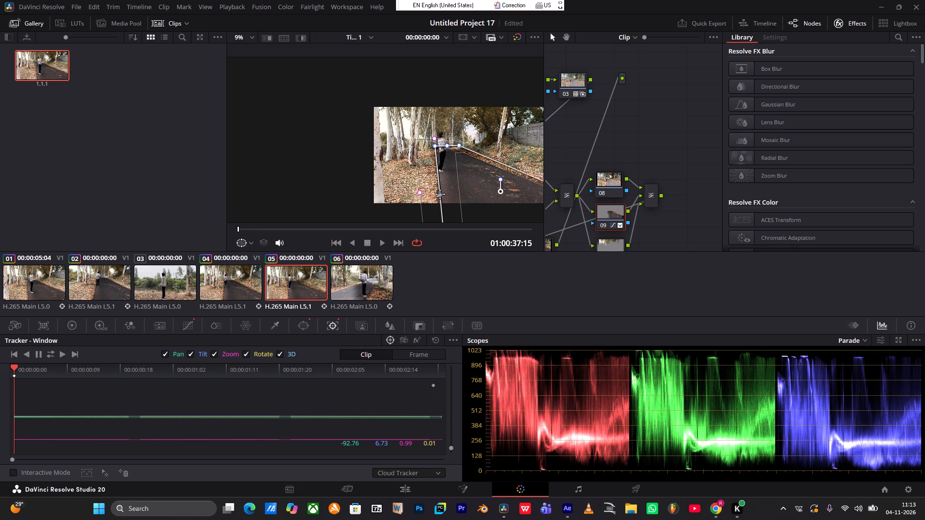
pyautogui.scroll(-15, 435, 188)
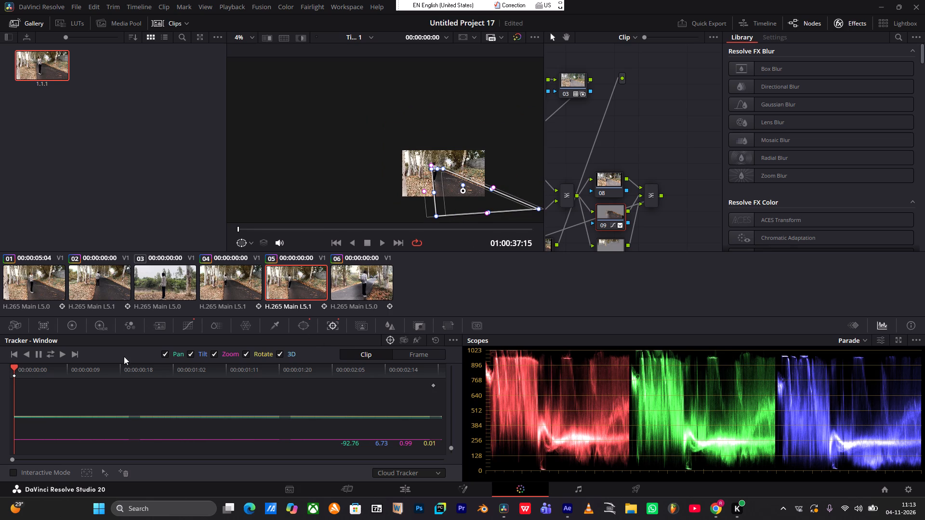
pyautogui.click(53, 355)
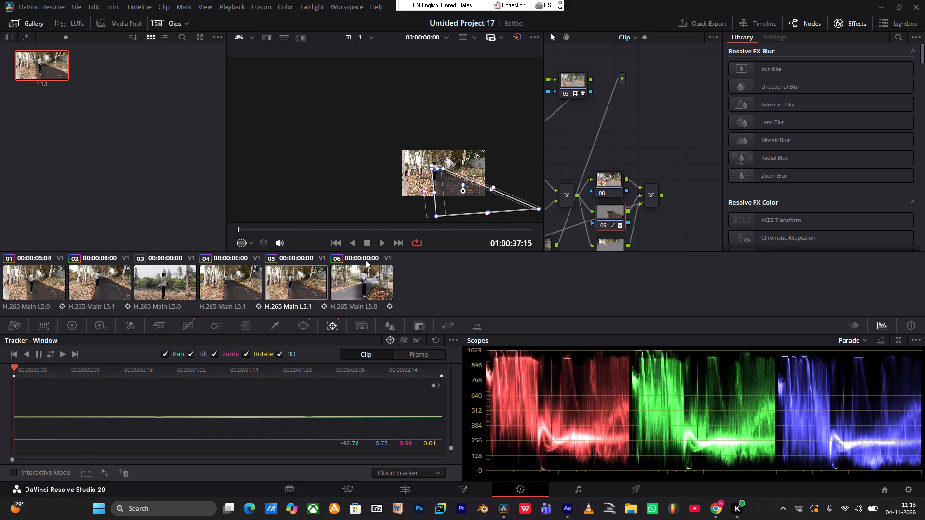
# On clip 06, move the top edge of node 09's window to the far end of the road beside the man.
pyautogui.click(349, 287)
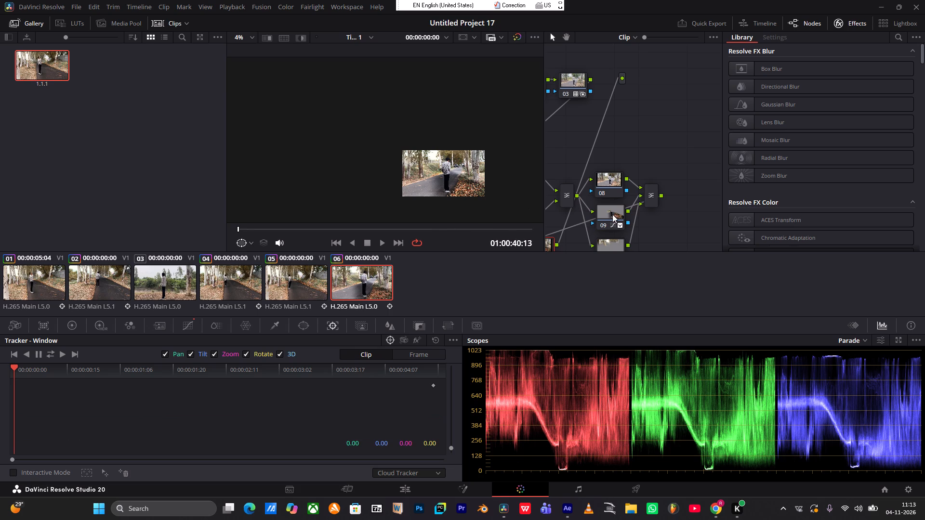
pyautogui.click(616, 214)
pyautogui.scroll(4, 462, 179)
pyautogui.scroll(-6, 462, 179)
pyautogui.press('z')
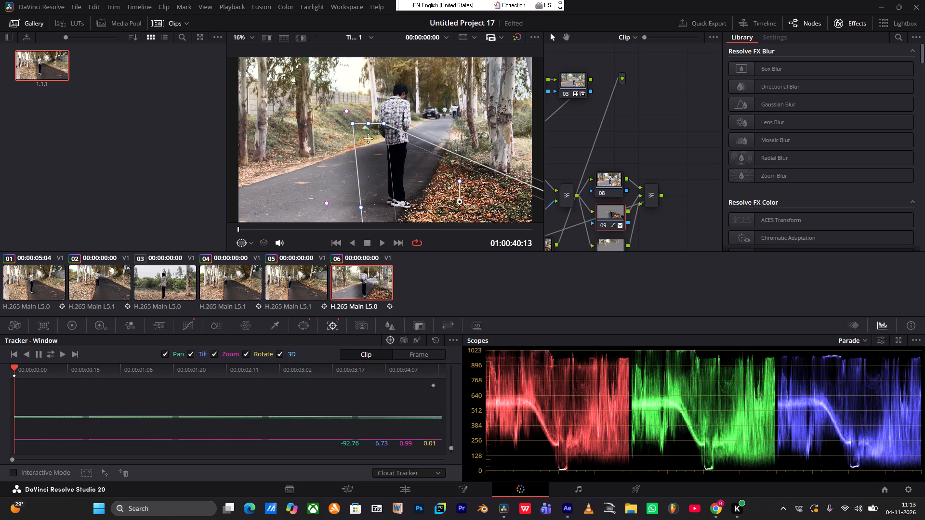
pyautogui.moveTo(368, 124); pyautogui.dragTo(444, 111)
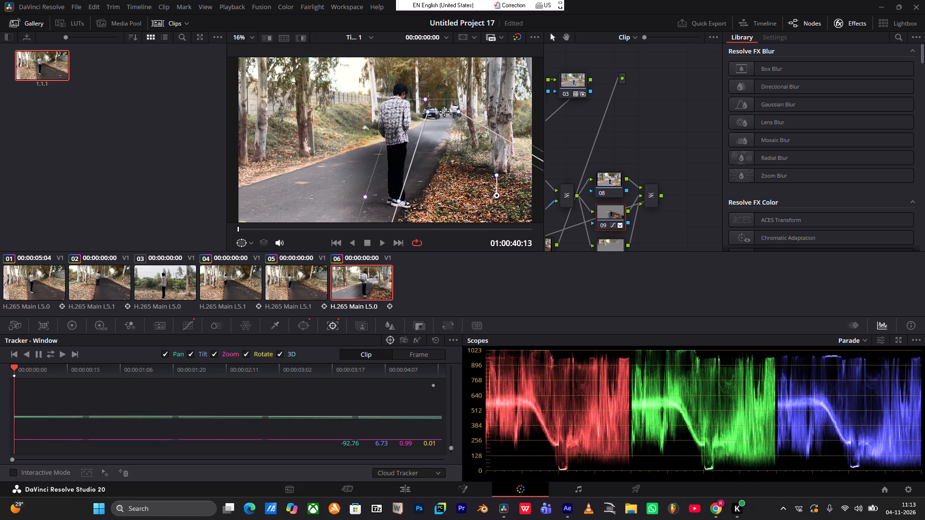
pyautogui.moveTo(444, 111); pyautogui.dragTo(441, 115)
# Reshape the lower part of clip 06's node 09 window to cover the road's foreground, and track it forward and reverse.
pyautogui.scroll(-14, 441, 115)
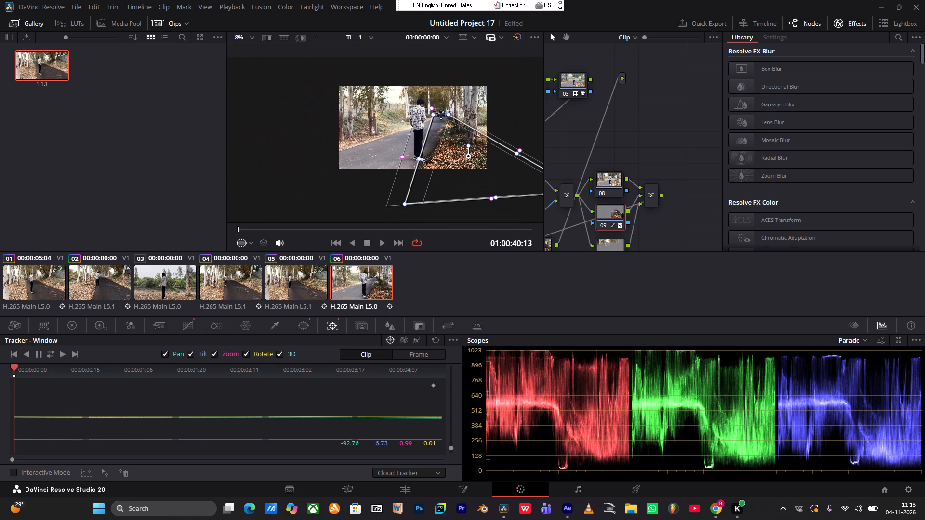
pyautogui.scroll(-3, 441, 115)
pyautogui.moveTo(489, 186); pyautogui.dragTo(419, 171)
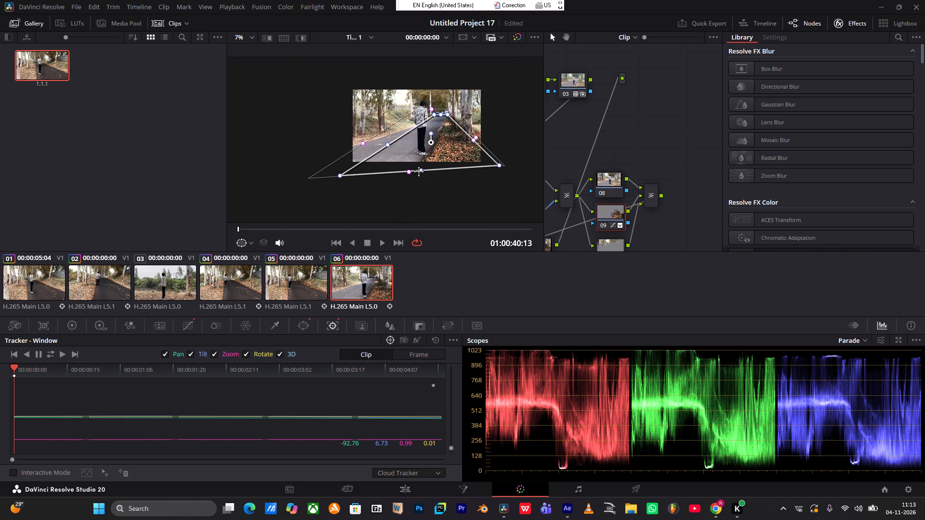
pyautogui.moveTo(419, 171); pyautogui.dragTo(374, 166)
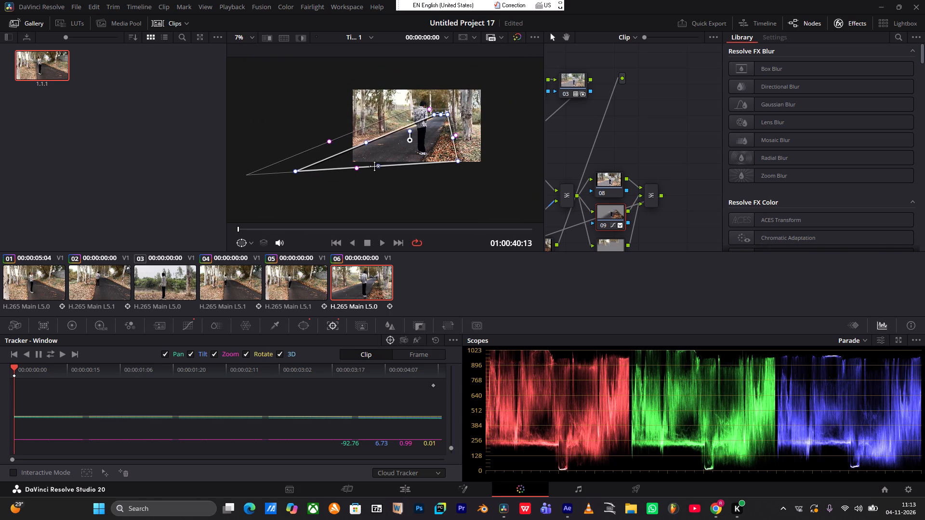
pyautogui.moveTo(374, 166); pyautogui.dragTo(366, 168)
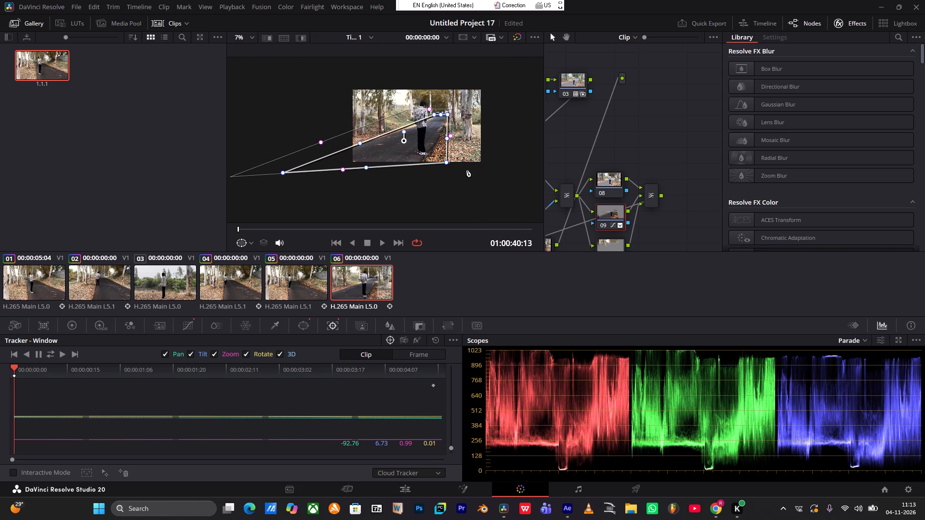
pyautogui.moveTo(446, 162); pyautogui.dragTo(442, 166)
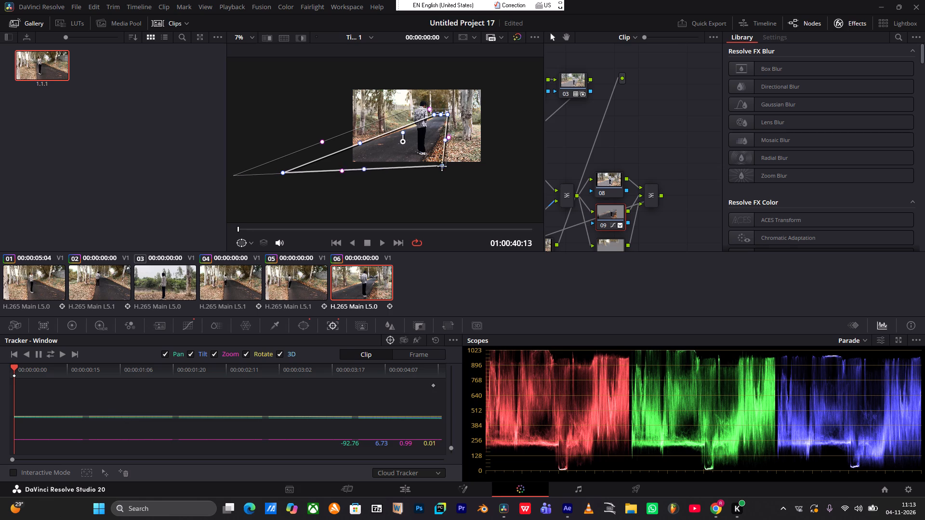
pyautogui.moveTo(442, 166); pyautogui.dragTo(399, 214)
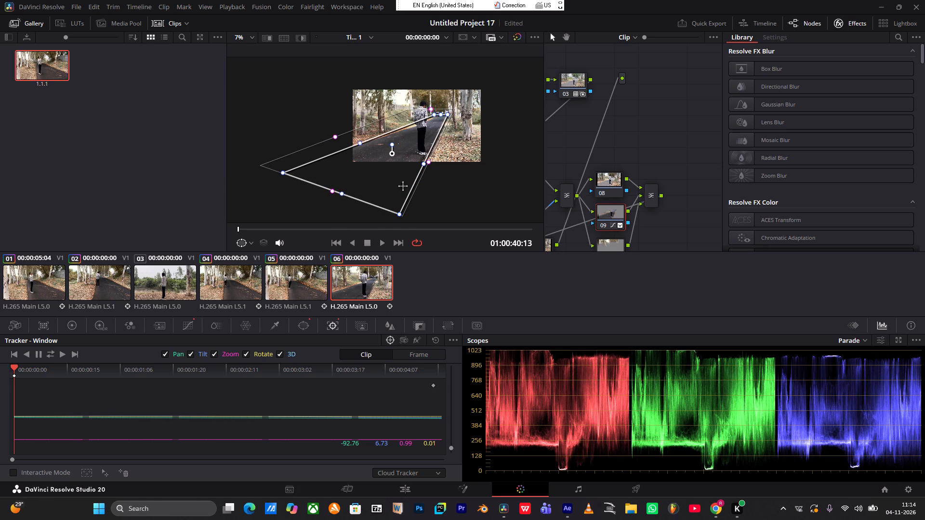
pyautogui.click(49, 356)
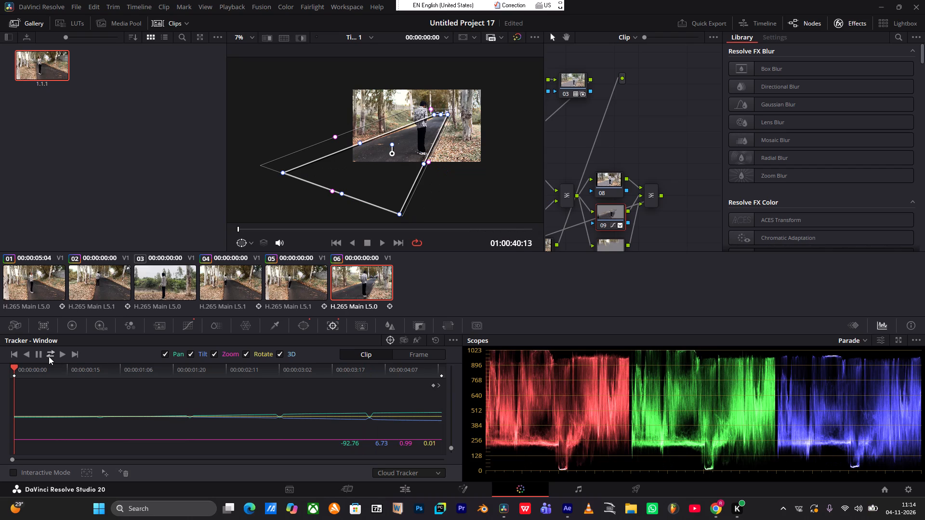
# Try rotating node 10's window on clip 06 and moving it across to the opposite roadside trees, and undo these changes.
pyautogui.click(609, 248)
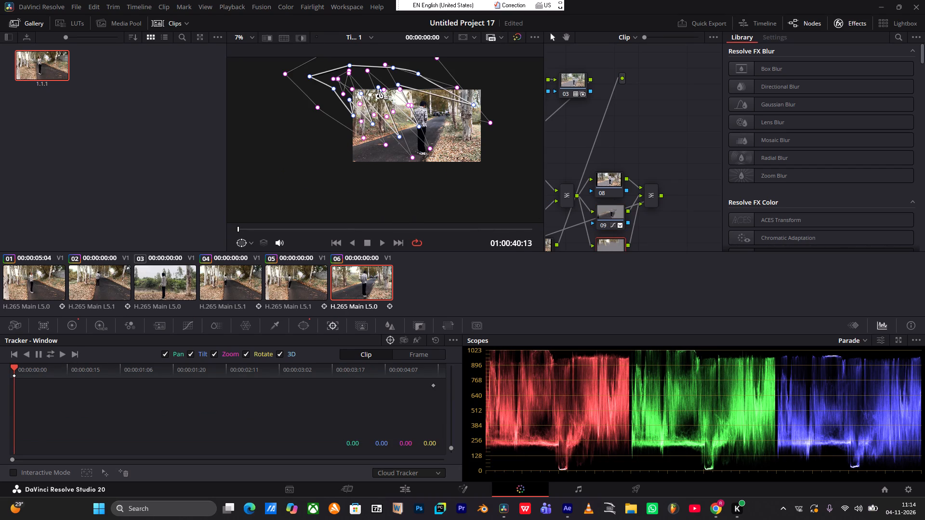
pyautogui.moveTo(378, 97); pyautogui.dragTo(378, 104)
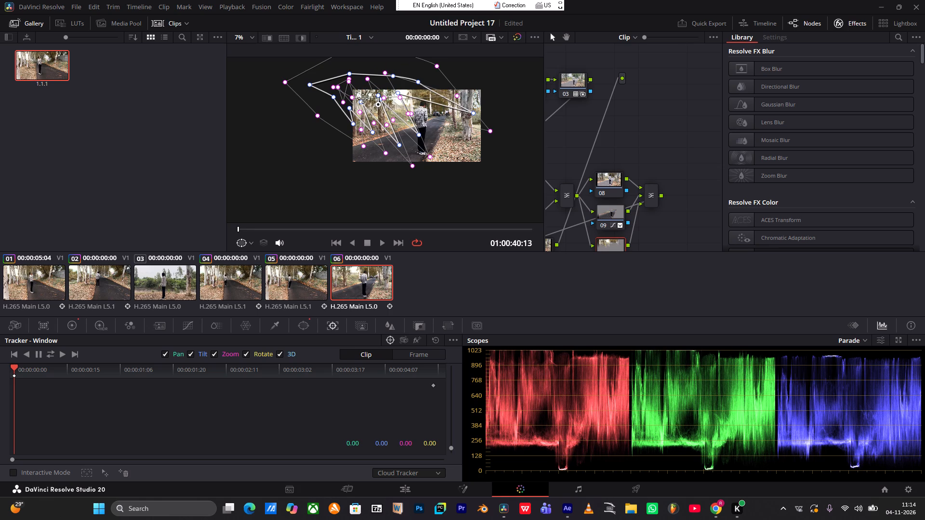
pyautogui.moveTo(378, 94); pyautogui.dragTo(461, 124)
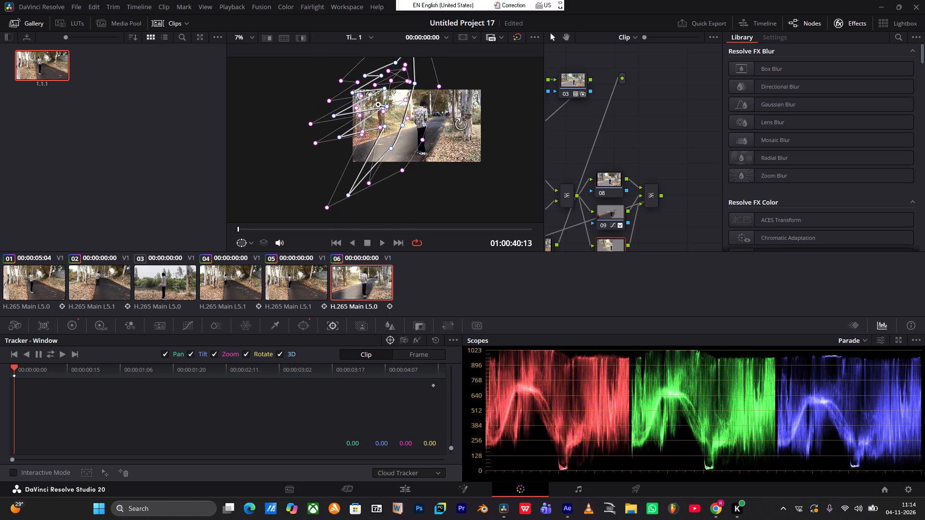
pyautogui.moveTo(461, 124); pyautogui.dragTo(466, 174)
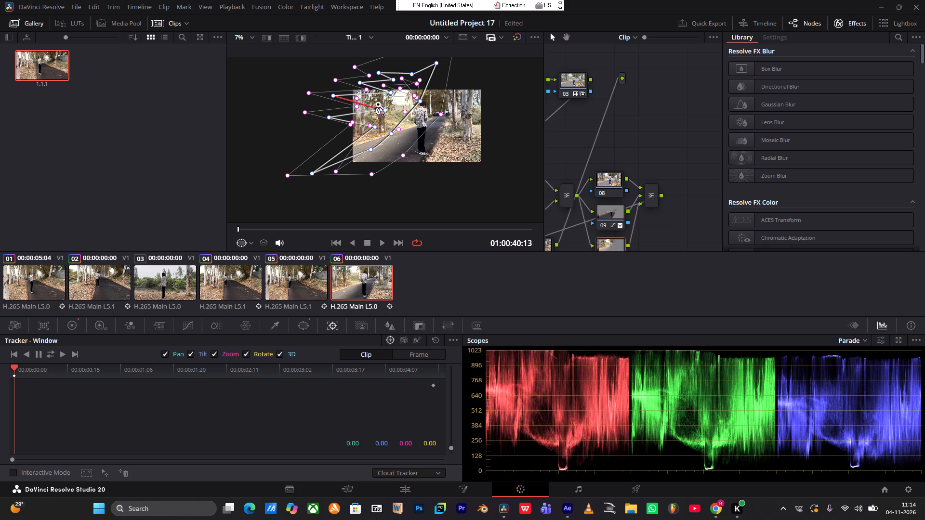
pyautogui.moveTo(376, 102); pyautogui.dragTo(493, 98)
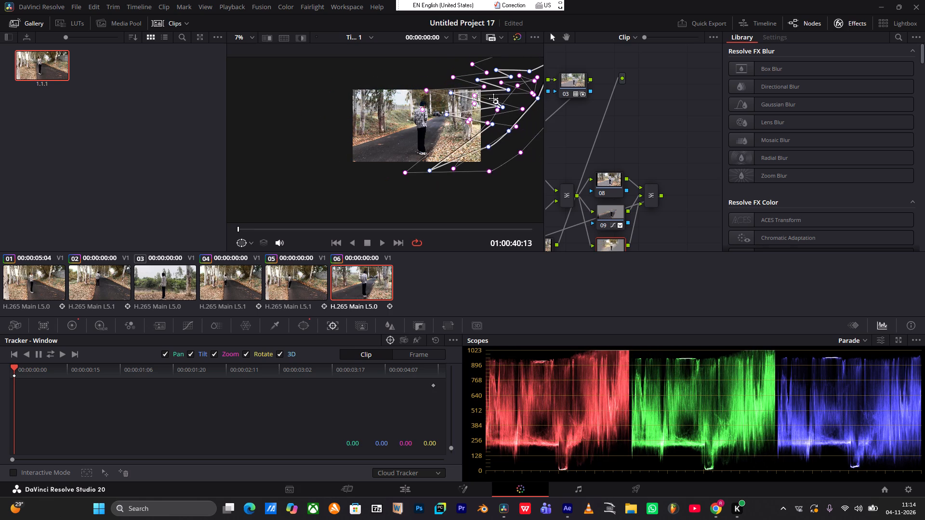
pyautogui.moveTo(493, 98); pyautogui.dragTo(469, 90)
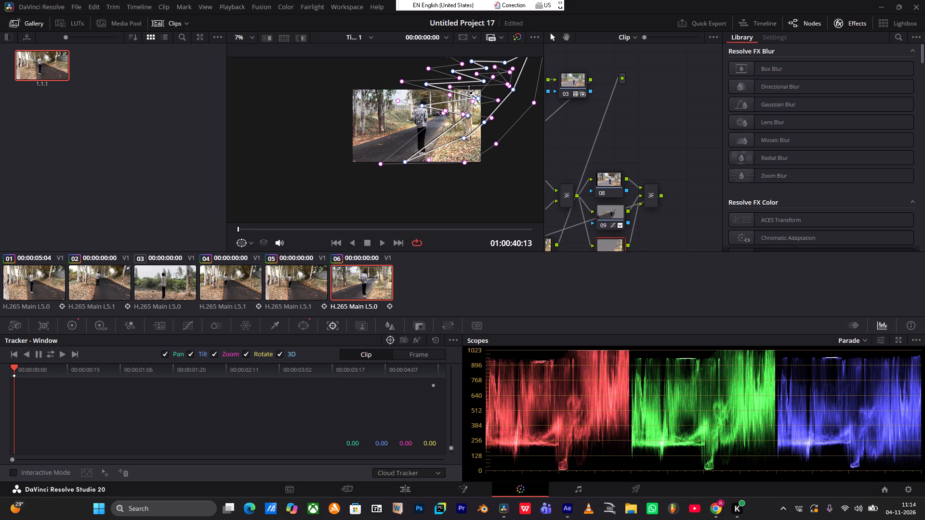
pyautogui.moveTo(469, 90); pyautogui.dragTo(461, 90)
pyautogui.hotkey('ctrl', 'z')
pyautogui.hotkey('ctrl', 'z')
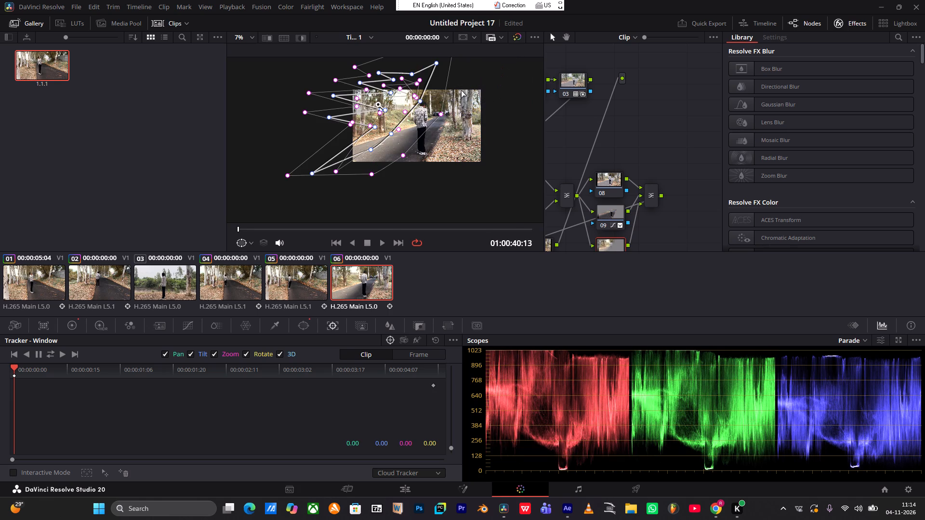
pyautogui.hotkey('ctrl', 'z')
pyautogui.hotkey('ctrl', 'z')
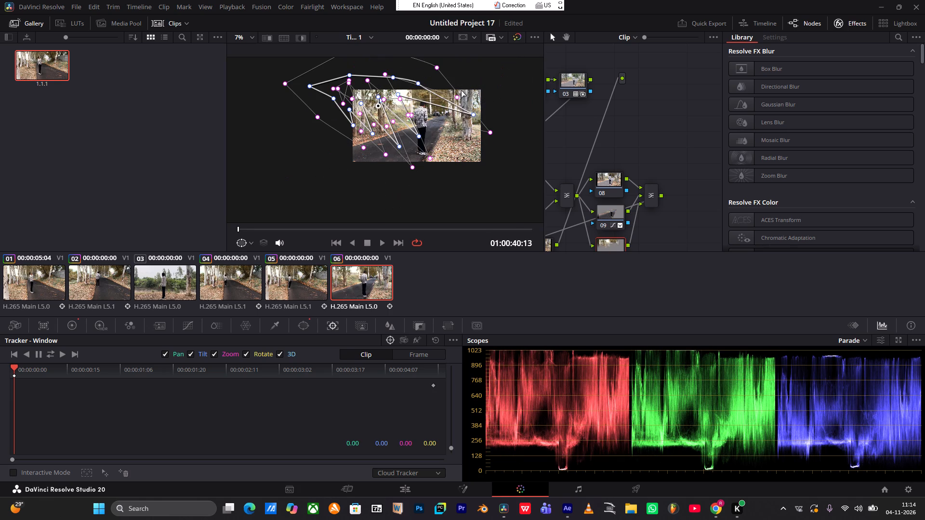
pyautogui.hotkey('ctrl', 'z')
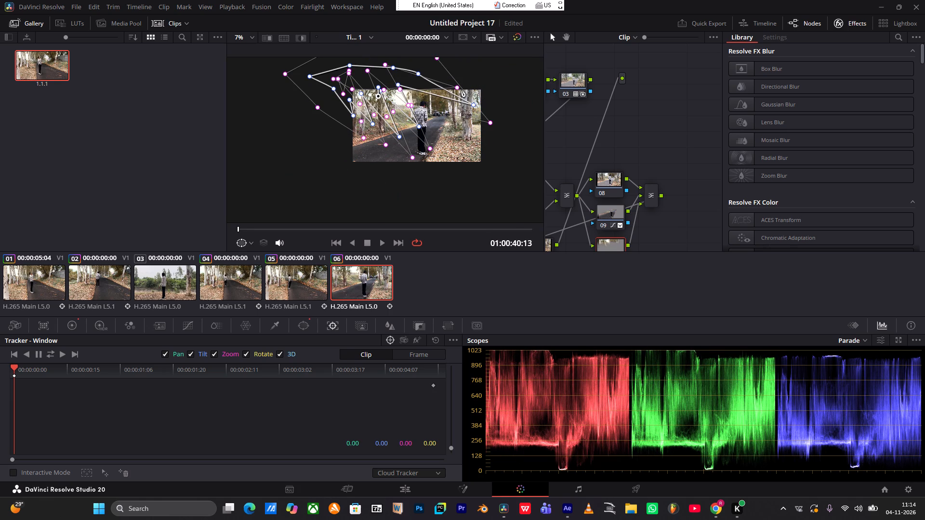
# Shift node 10's window slightly down over clip 06's roadside trees and extend its far corner to the frame's right edge.
pyautogui.moveTo(378, 97); pyautogui.dragTo(377, 114)
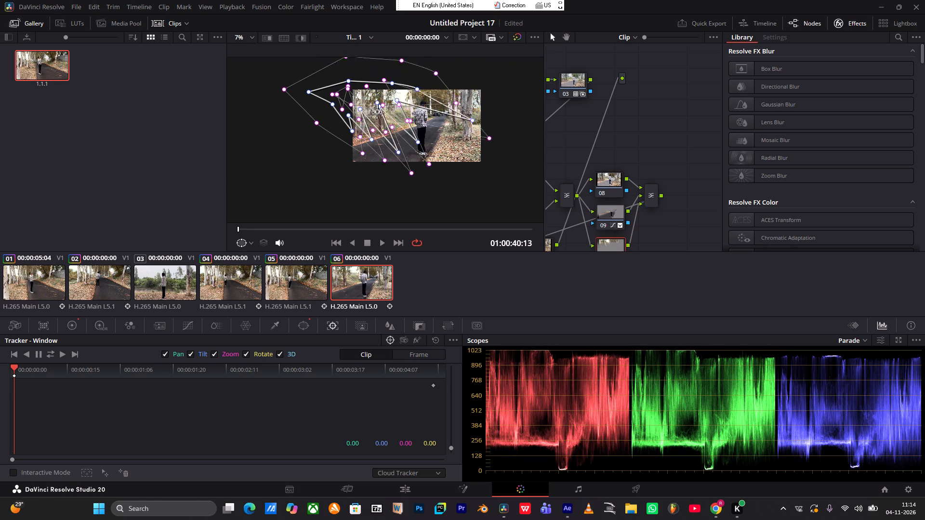
pyautogui.moveTo(377, 114); pyautogui.dragTo(362, 100)
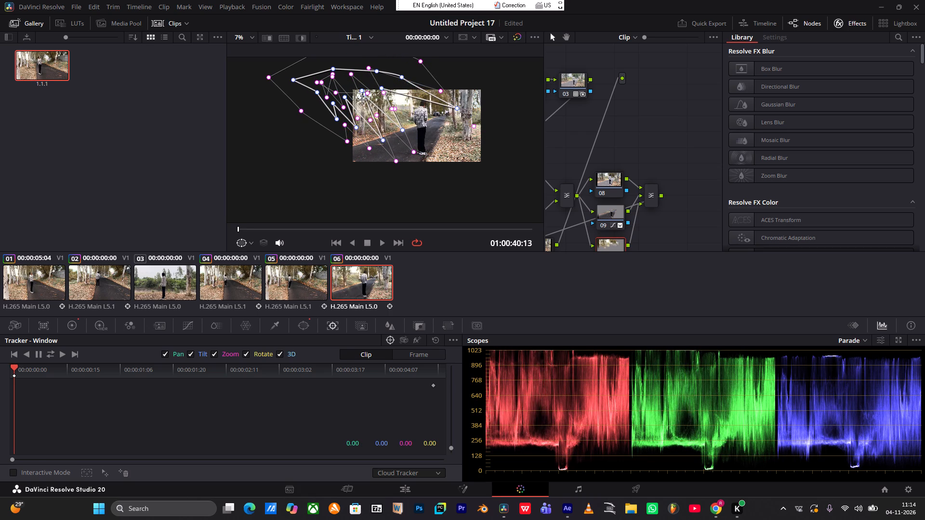
pyautogui.moveTo(362, 100); pyautogui.dragTo(371, 102)
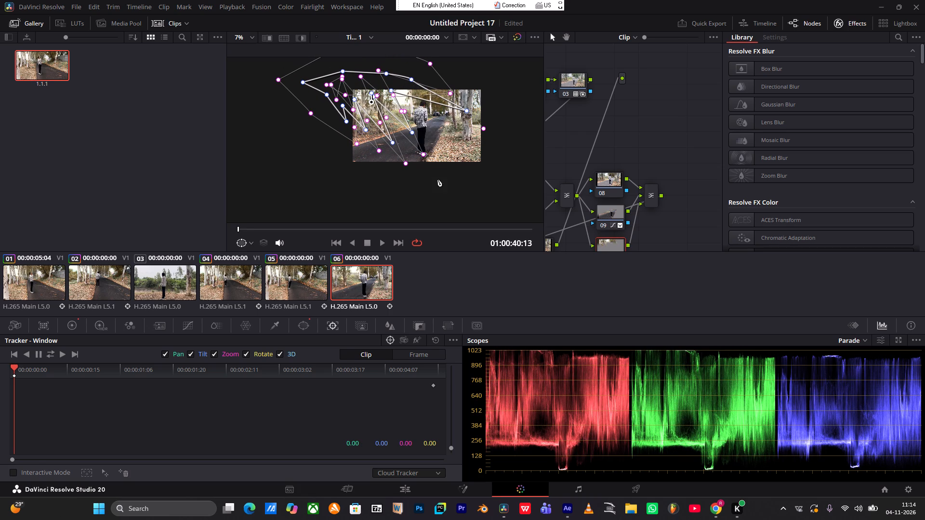
pyautogui.moveTo(465, 111); pyautogui.dragTo(468, 110)
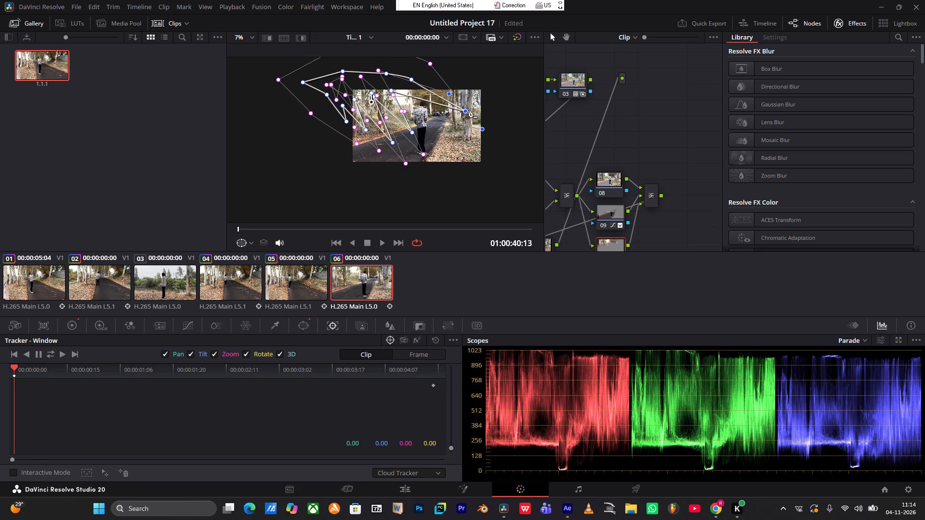
pyautogui.moveTo(468, 110); pyautogui.dragTo(479, 112)
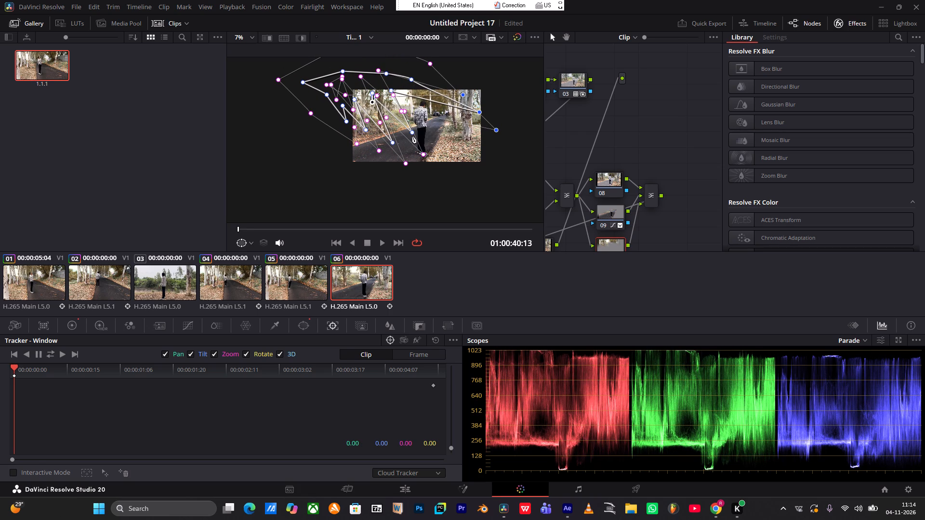
# Clean up the layout of clip 06's node graph.
pyautogui.click(650, 192)
pyautogui.scroll(-5, 641, 165)
pyautogui.rightClick(641, 165)
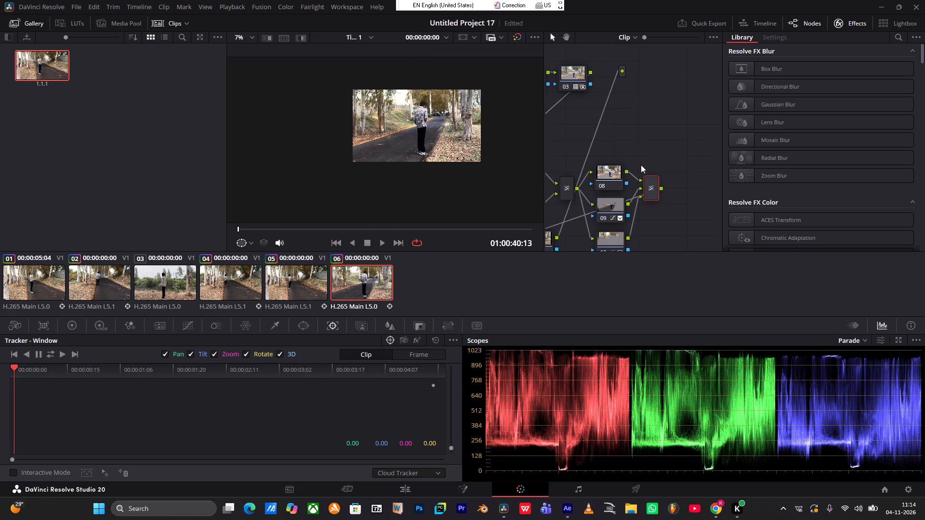
pyautogui.click(672, 285)
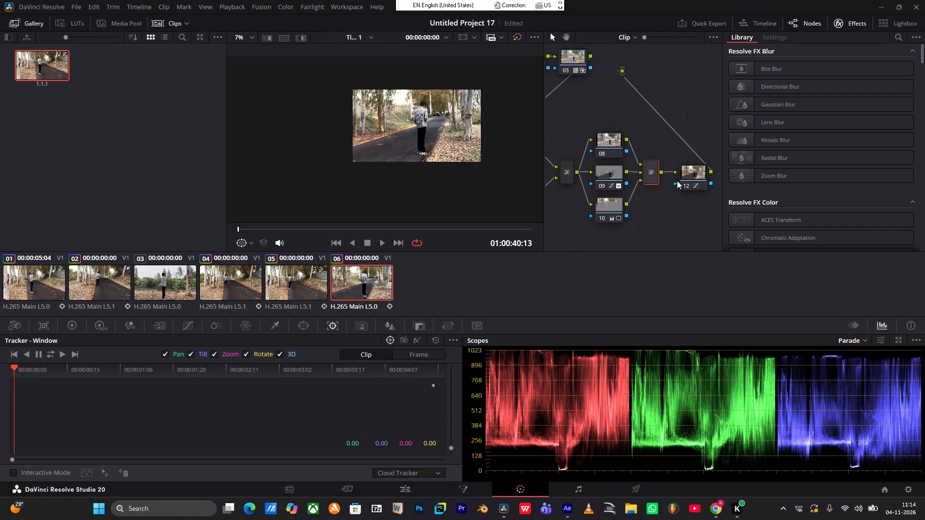
# Select node 12 on clip 06 and play the clip to examine the grade.
pyautogui.click(693, 181)
pyautogui.press('space')
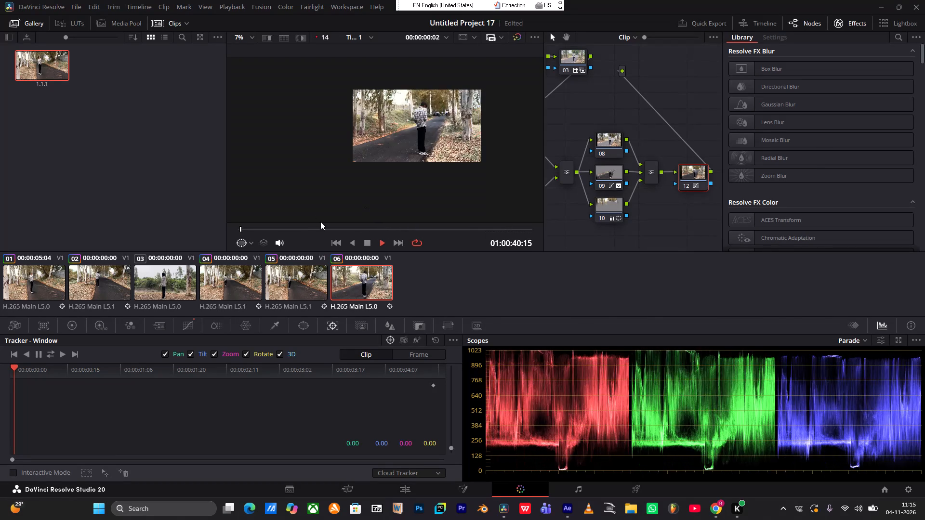
# Return to clip 01, fit its picture to the viewer, and review its grade in full-screen playback.
pyautogui.click(35, 294)
pyautogui.press('z')
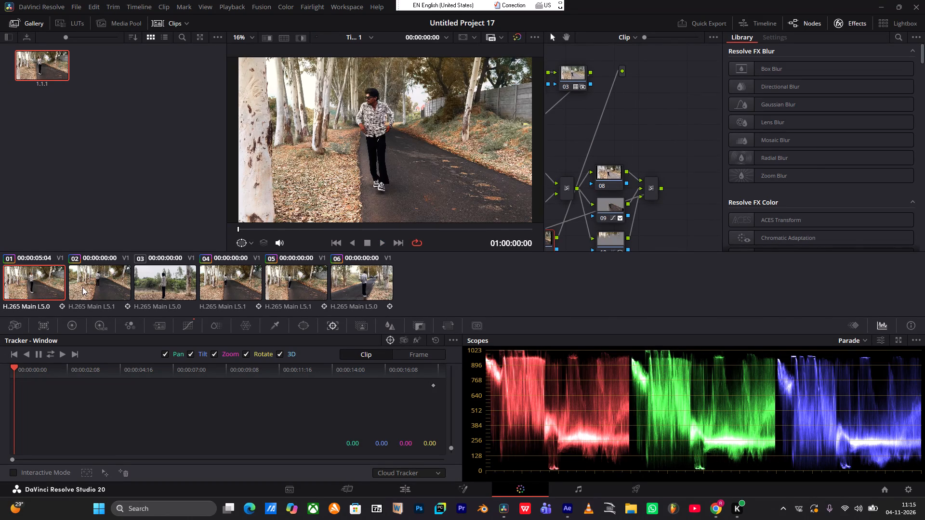
pyautogui.press('p')
pyautogui.press('space')
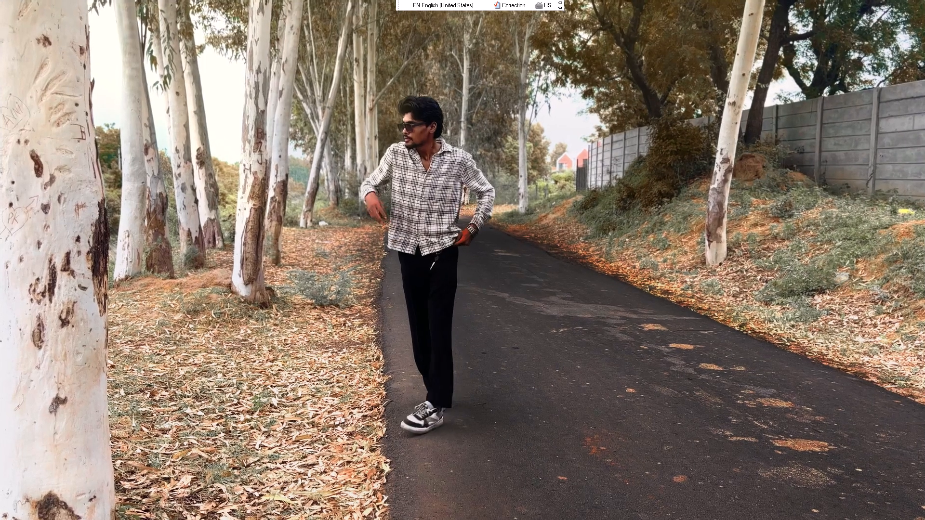
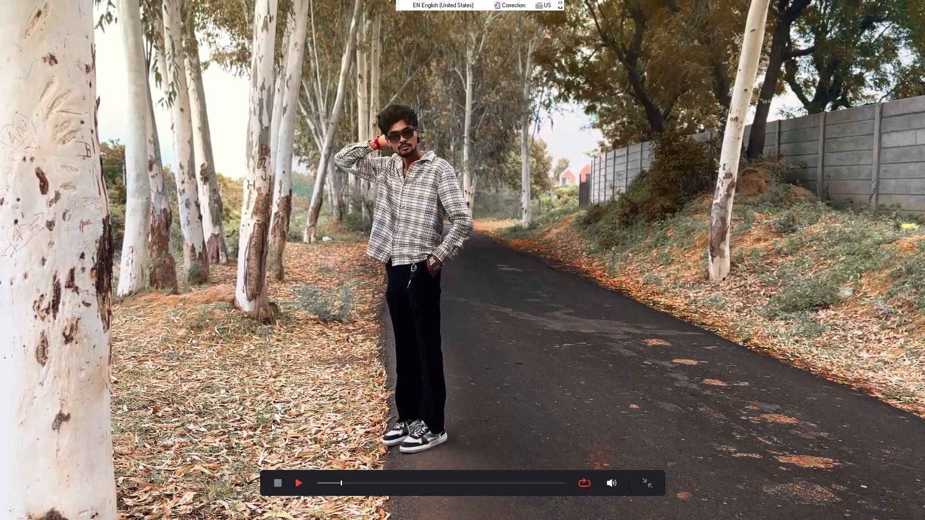
# Scrub through clip 01 in full screen to check its grade at several points up to the end.
pyautogui.click(370, 483)
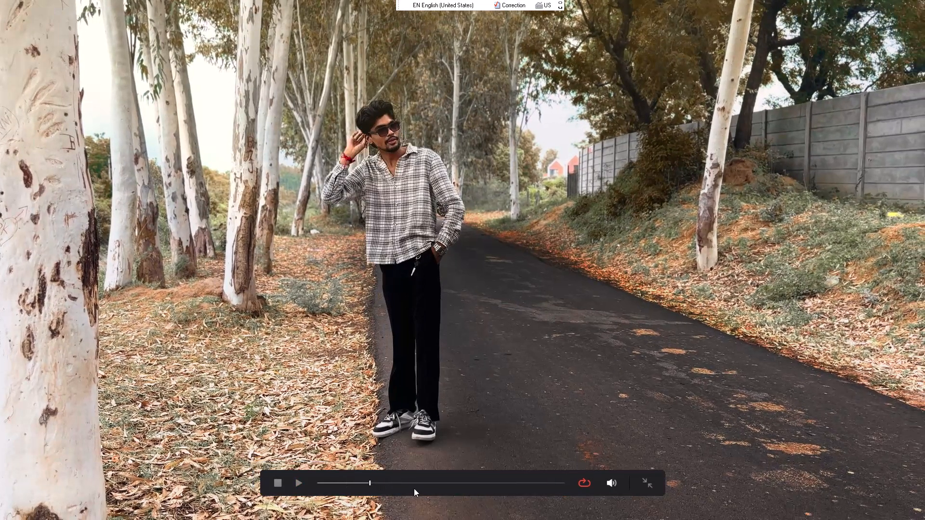
pyautogui.click(414, 488)
pyautogui.click(454, 483)
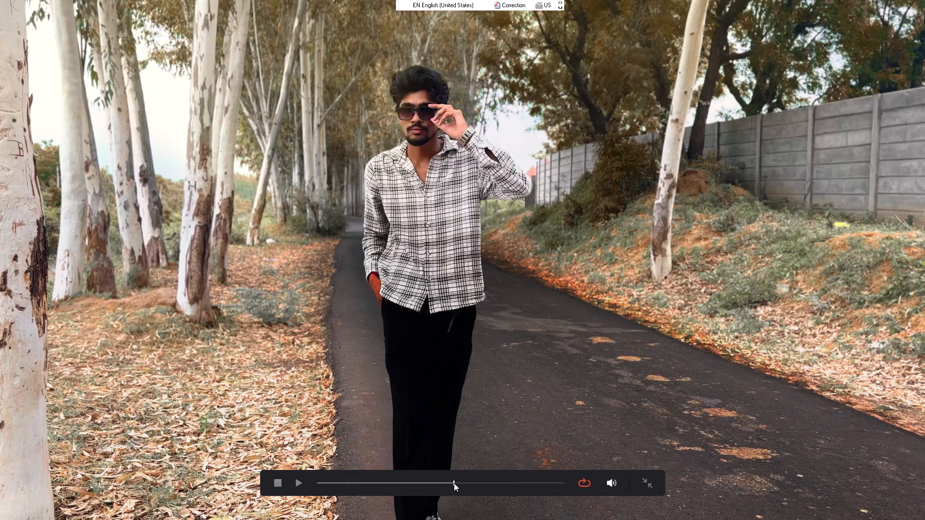
pyautogui.moveTo(497, 482); pyautogui.dragTo(576, 482)
pyautogui.press('p')
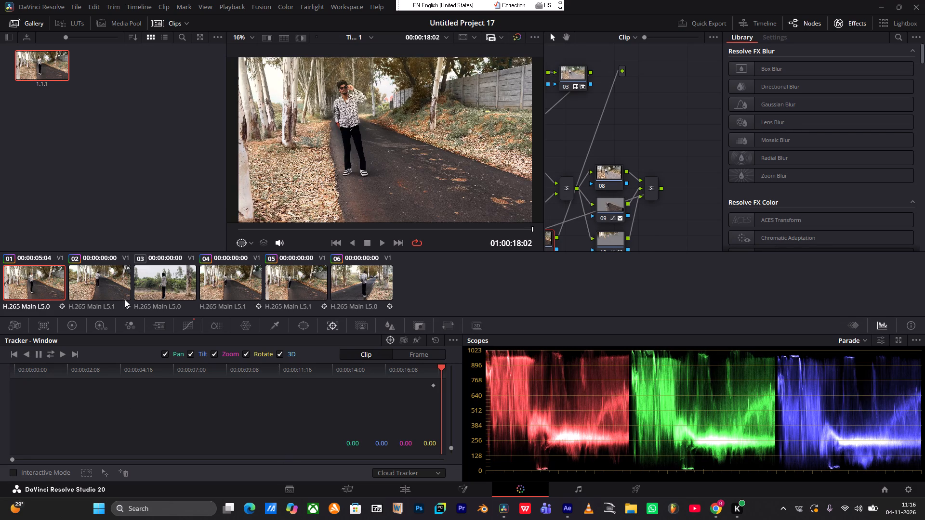
# Select clip 02 and review its grade in full-screen playback.
pyautogui.click(103, 289)
pyautogui.press('space')
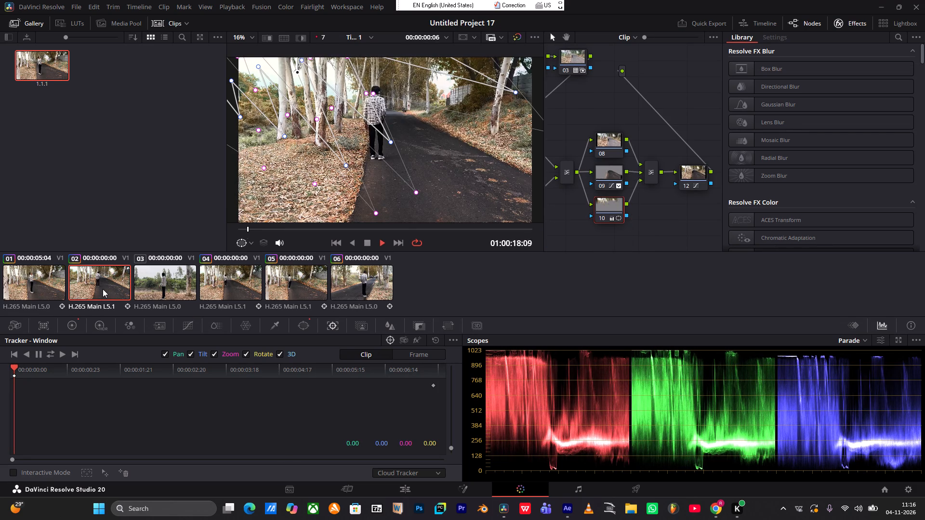
pyautogui.press('p')
pyautogui.press('space')
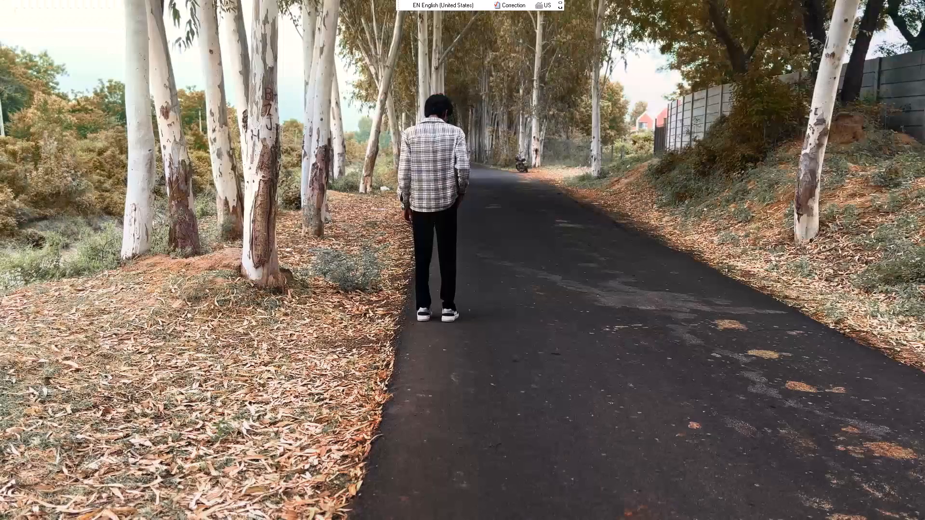
pyautogui.press('p')
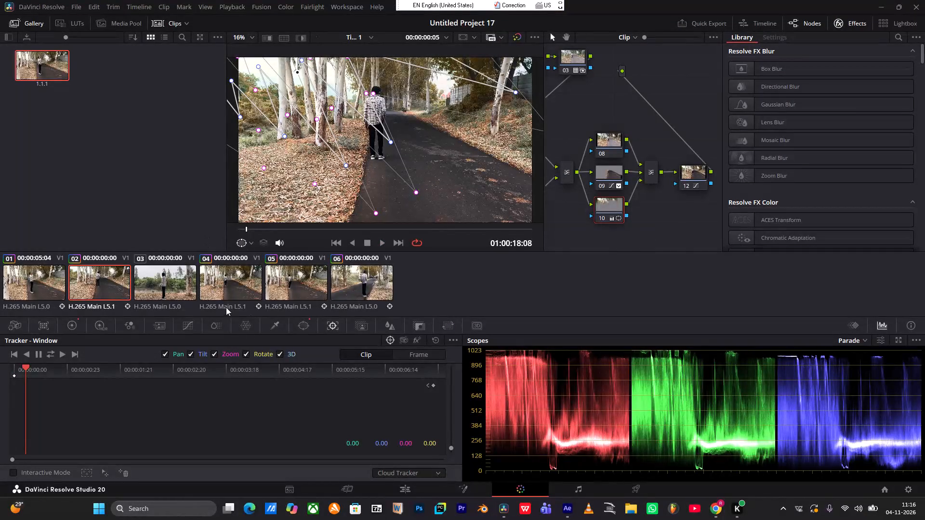
# Play clip 04 with its last parallel mixer selected instead of node 09, and review the grade in full screen.
pyautogui.click(225, 279)
pyautogui.press('space')
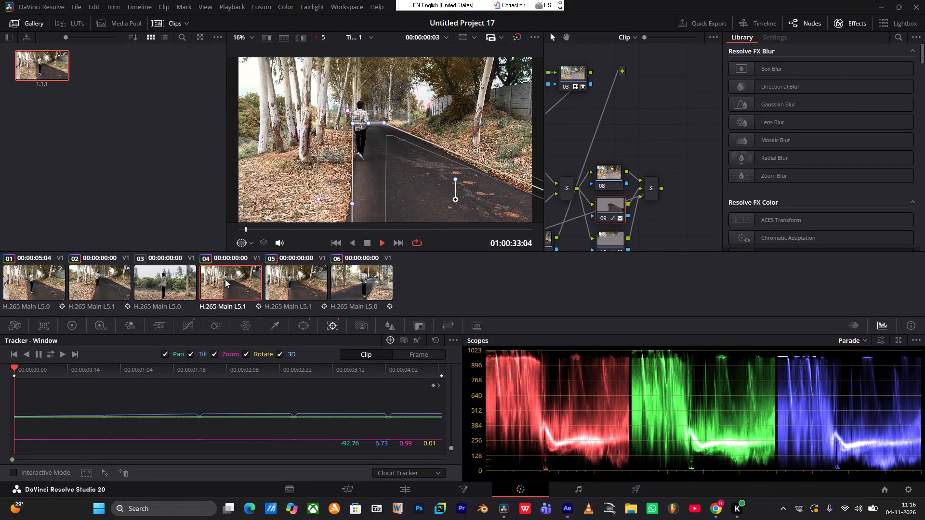
pyautogui.click(648, 189)
pyautogui.press('space')
pyautogui.click(648, 189)
pyautogui.press('space')
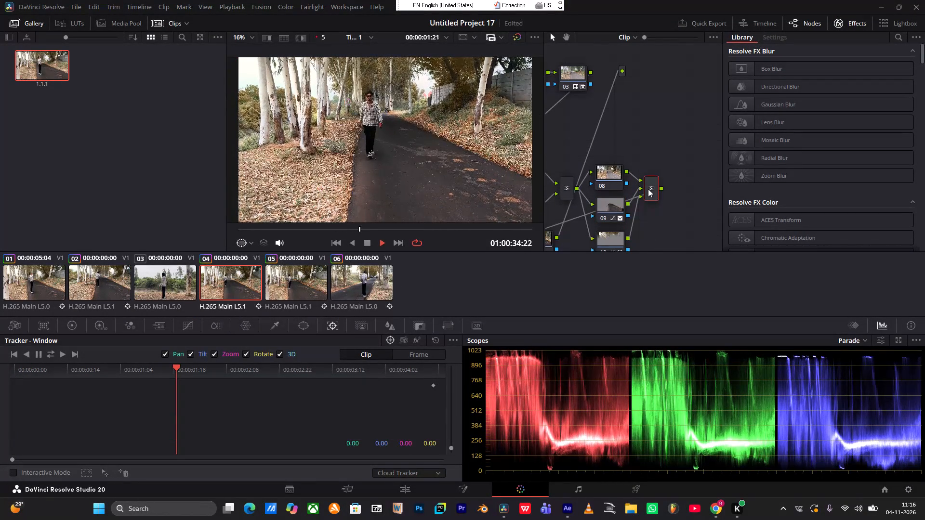
pyautogui.press('p')
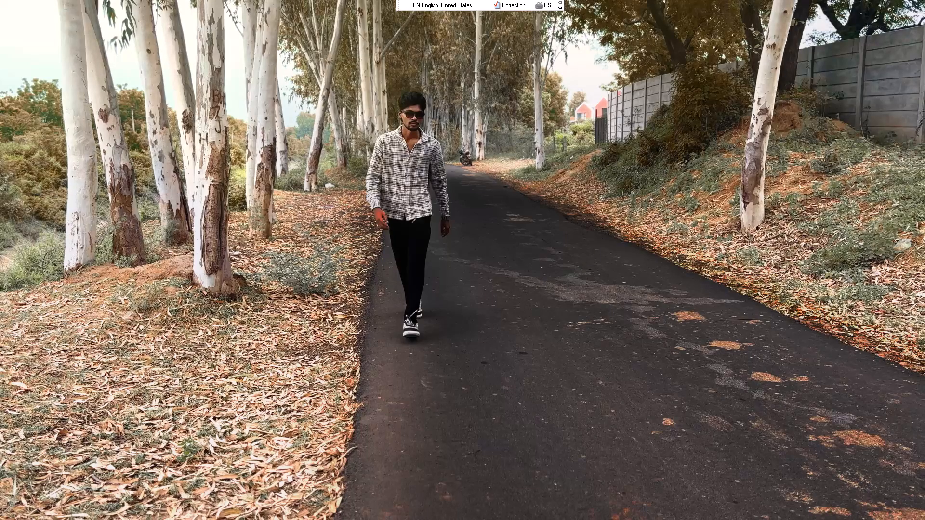
pyautogui.press('space')
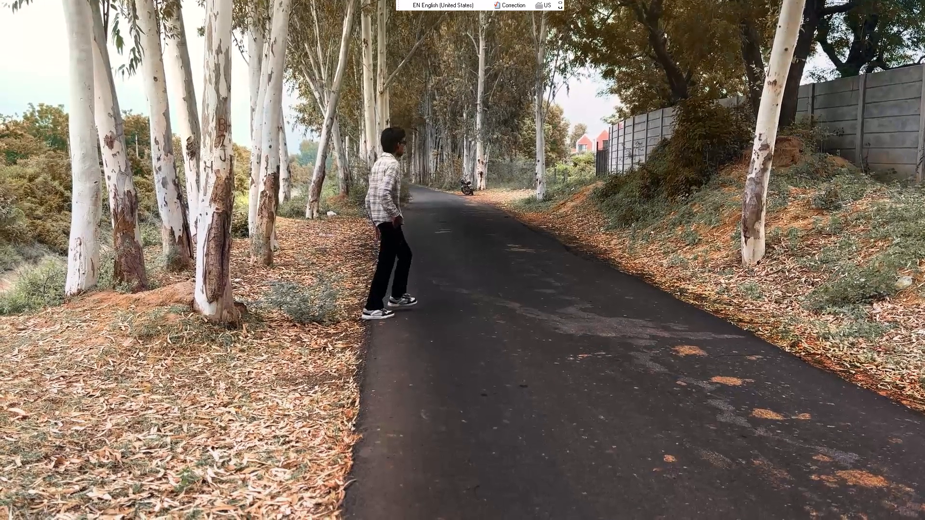
pyautogui.press('p')
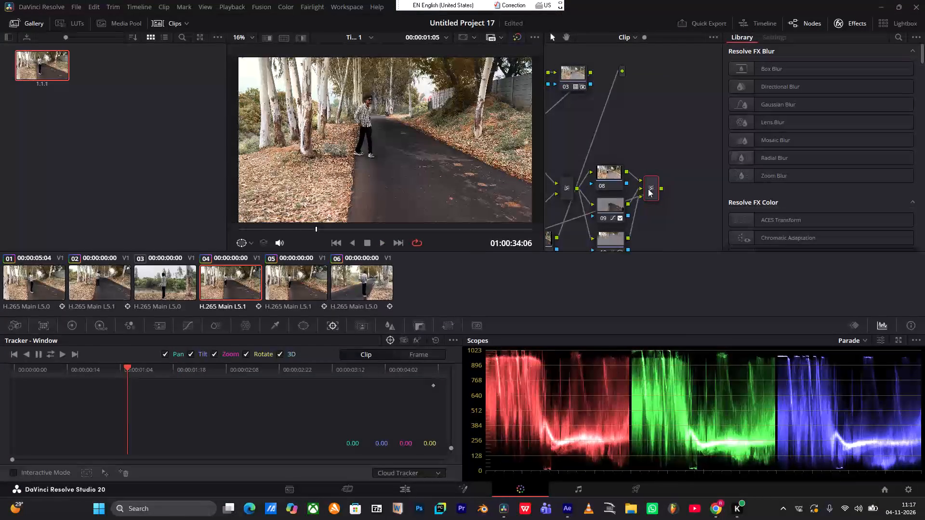
# Look at clip 05's opening frame, and review clip 06's grade in full-screen playback and in the viewer.
pyautogui.click(296, 286)
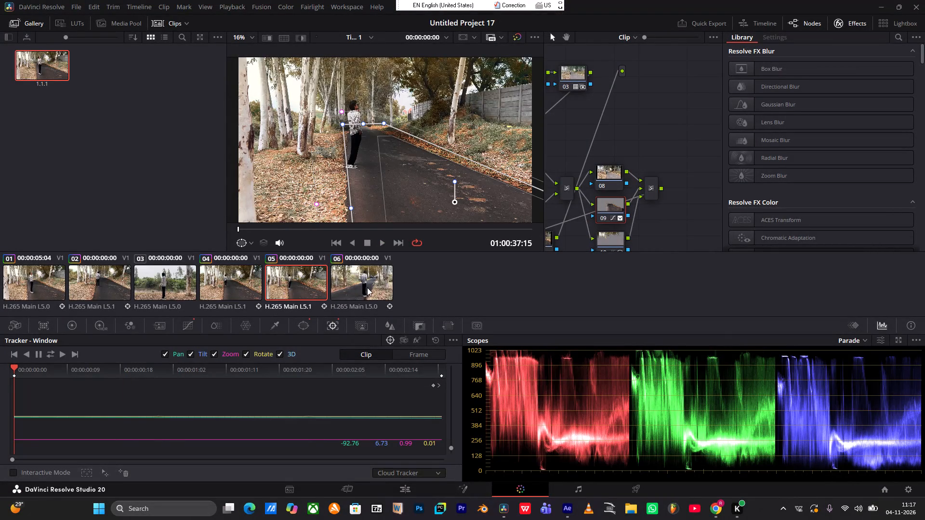
pyautogui.click(367, 287)
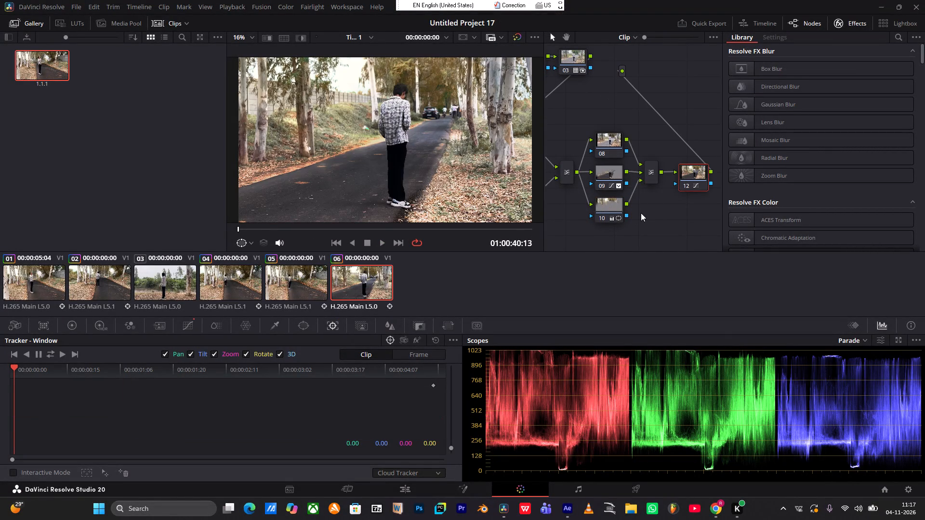
pyautogui.write('p')
pyautogui.press('space')
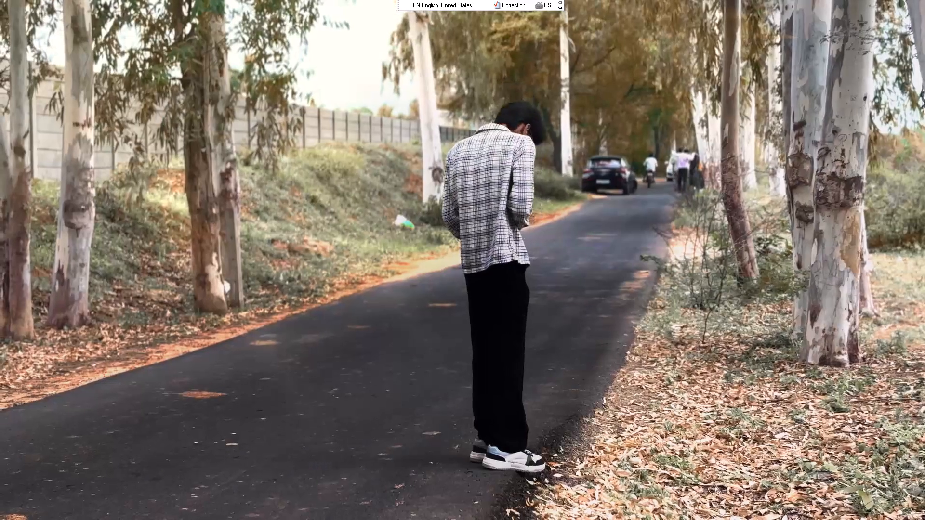
pyautogui.press('p')
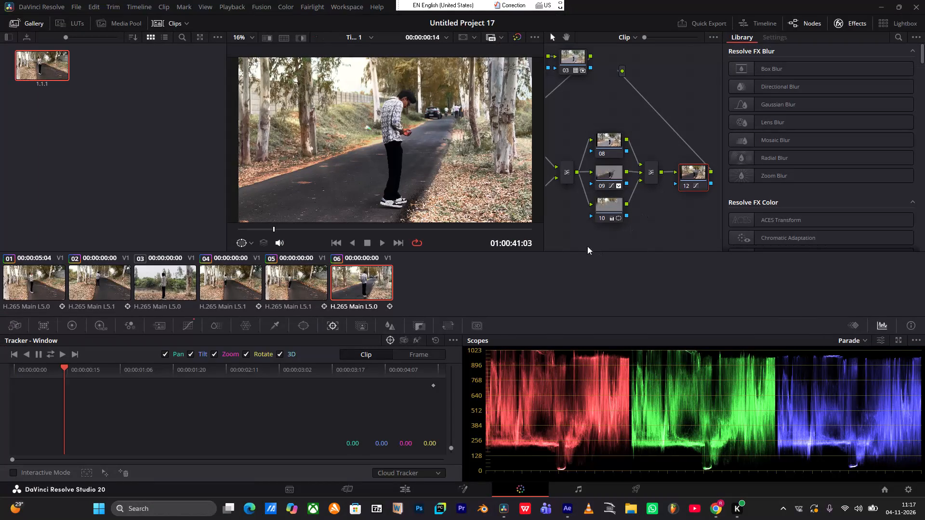
pyautogui.press('space')
pyautogui.press('space')
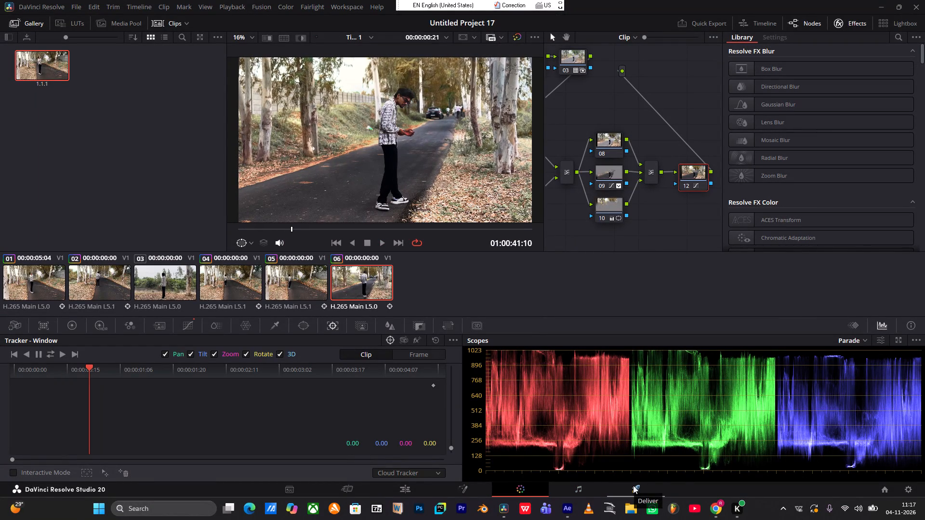
# Scrub through Timeline 1 on the Edit page to check its clips, ending with the playhead at 01:00:00:00.
pyautogui.click(633, 485)
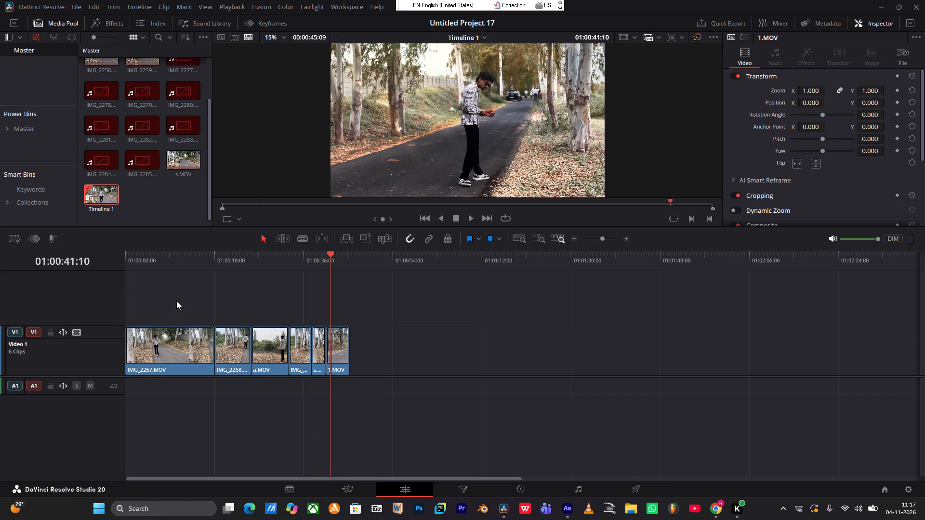
pyautogui.scroll(6, 131, 158)
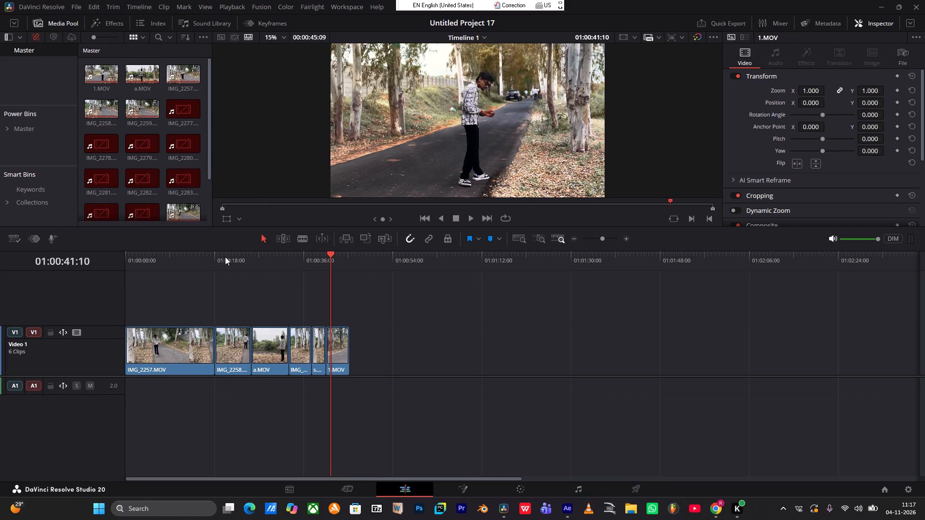
pyautogui.moveTo(225, 257); pyautogui.dragTo(137, 277)
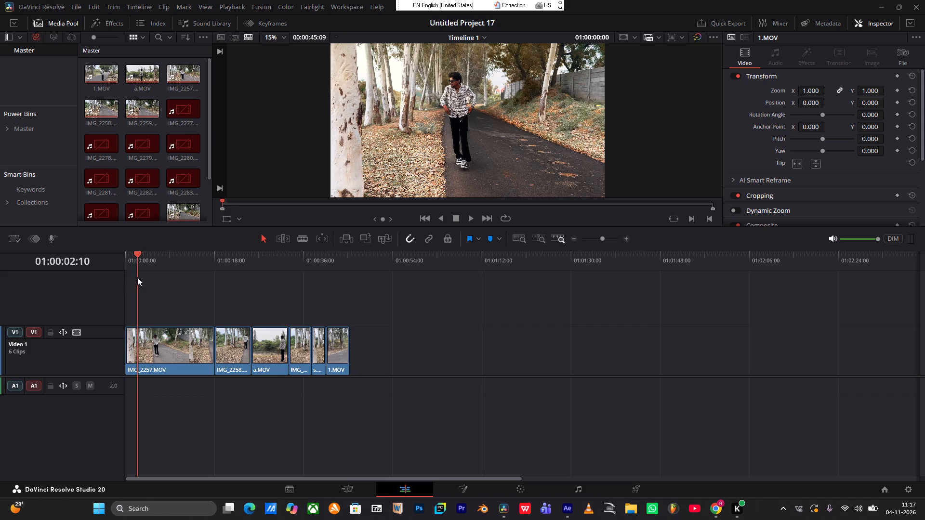
pyautogui.moveTo(137, 277); pyautogui.dragTo(263, 286)
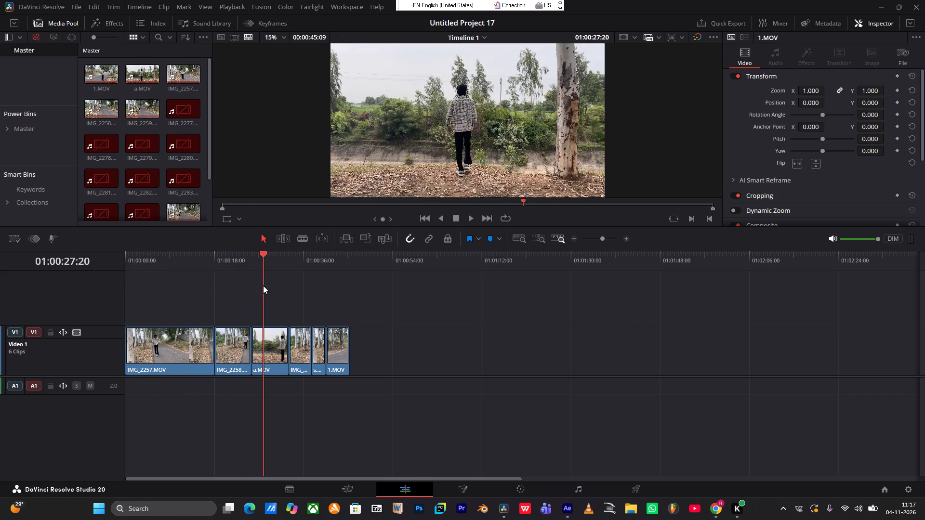
pyautogui.moveTo(263, 286); pyautogui.dragTo(204, 287)
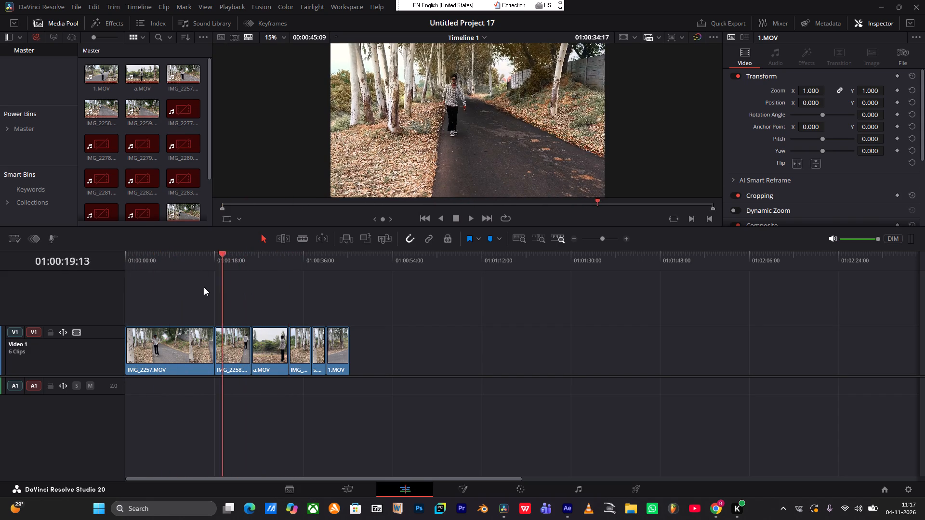
pyautogui.moveTo(204, 287); pyautogui.dragTo(90, 287)
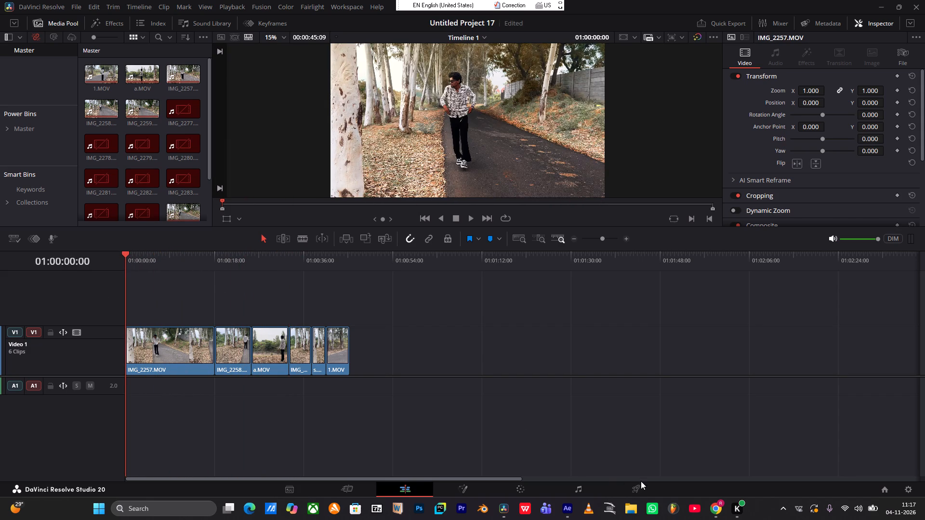
# Go to the Deliver page and check the export's audio settings, returning to its video settings.
pyautogui.click(639, 488)
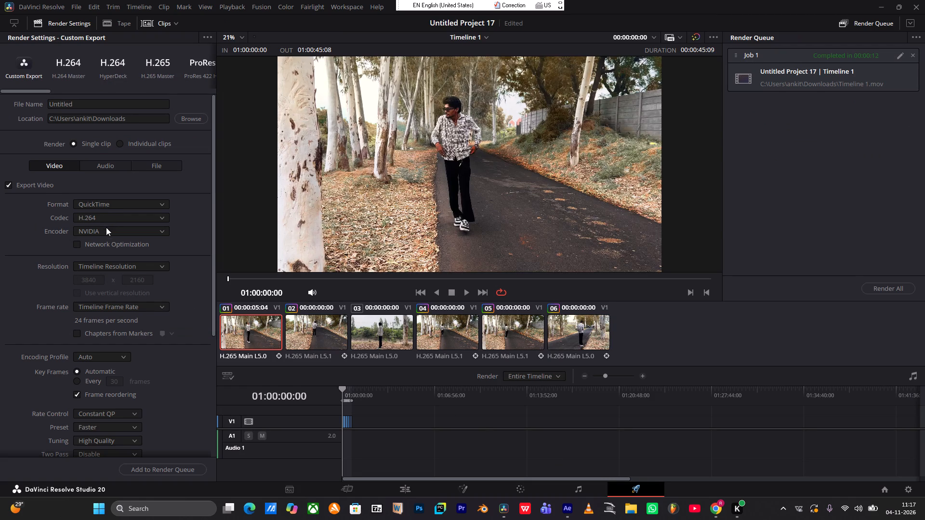
pyautogui.click(106, 165)
pyautogui.click(61, 169)
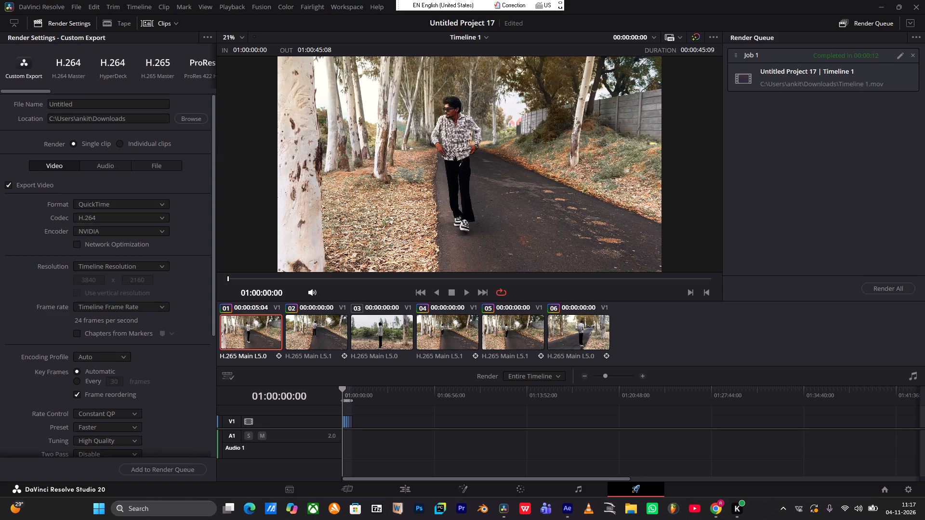
# Name the export file klo.
pyautogui.click(74, 104)
pyautogui.press('BackSpace')
pyautogui.press('BackSpace')
pyautogui.press('BackSpace')
pyautogui.press('BackSpace')
pyautogui.press('BackSpace')
pyautogui.press('BackSpace')
pyautogui.press('BackSpace')
pyautogui.press('BackSpace')
pyautogui.press('BackSpace')
pyautogui.press('BackSpace')
pyautogui.press('BackSpace')
pyautogui.press('BackSpace')
pyautogui.press('BackSpace')
pyautogui.press('BackSpace')
pyautogui.press('BackSpace')
pyautogui.press('BackSpace')
pyautogui.press('BackSpace')
pyautogui.press('BackSpace')
pyautogui.press('BackSpace')
pyautogui.press('BackSpace')
pyautogui.write('klo')
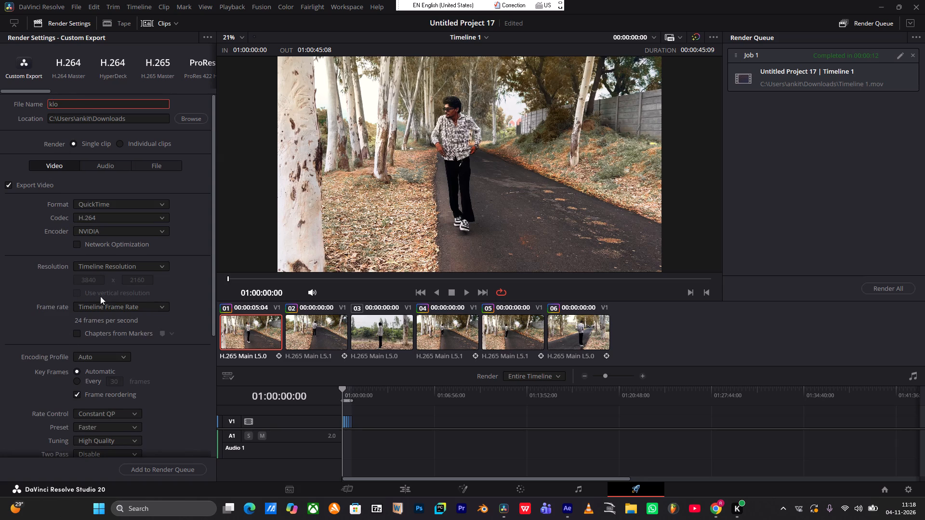
# Set the export frame rate to 30 (3:2).
pyautogui.click(106, 308)
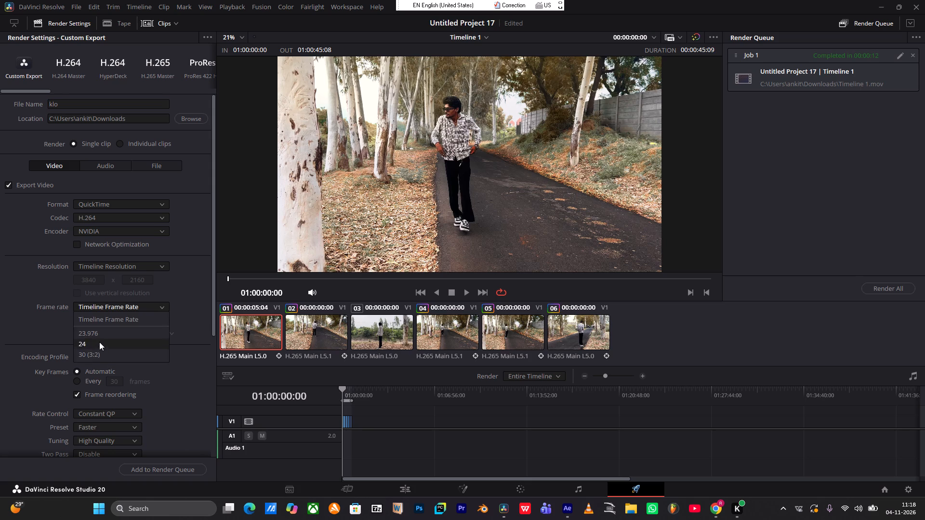
pyautogui.click(97, 353)
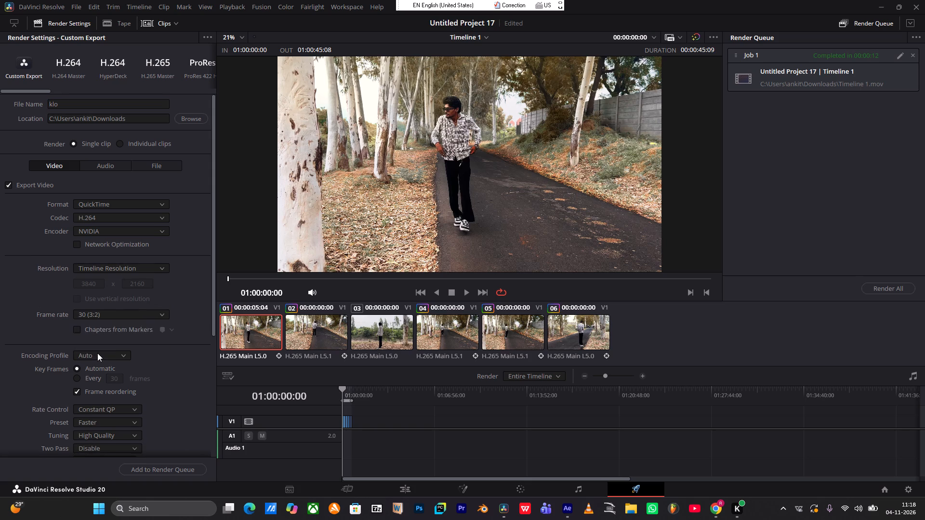
# Set the Color Space Tag to Rec.709 in the export's advanced video settings.
pyautogui.scroll(-2, 71, 307)
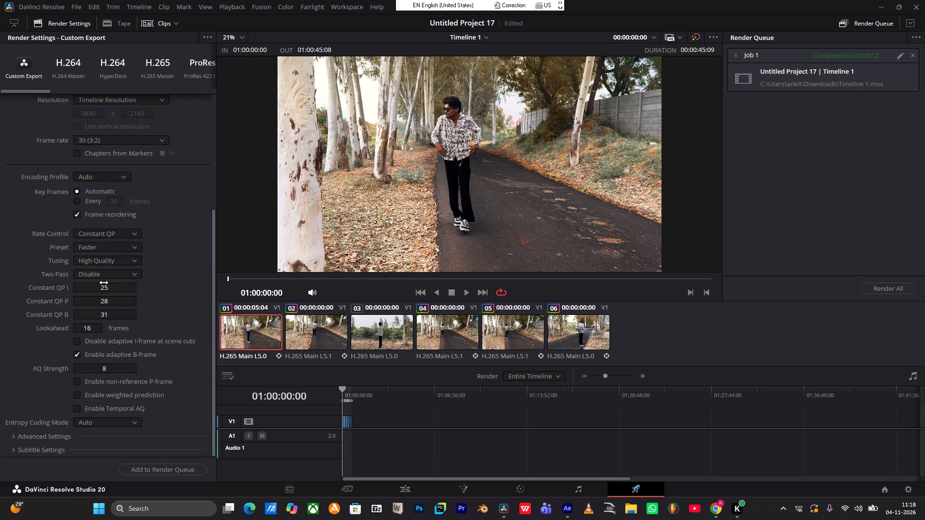
pyautogui.click(66, 441)
pyautogui.scroll(-2, 75, 355)
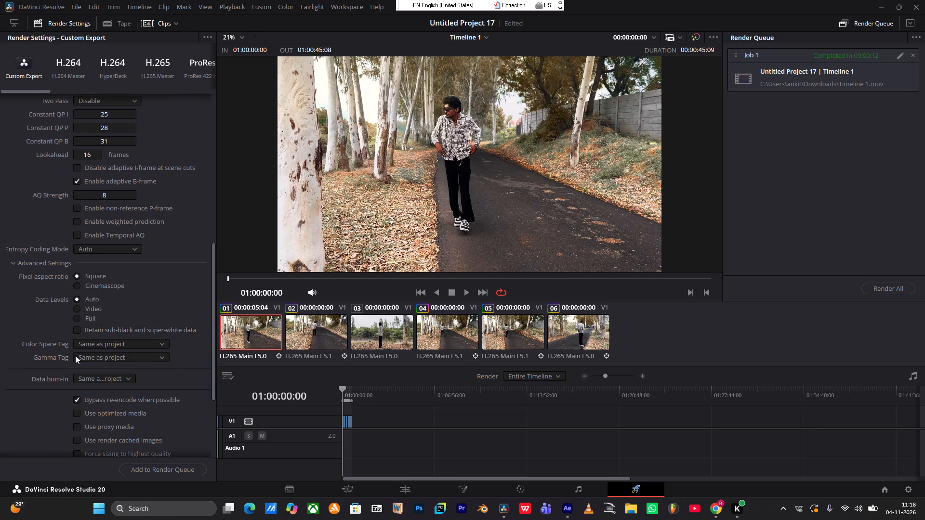
pyautogui.click(104, 341)
pyautogui.scroll(-3, 109, 400)
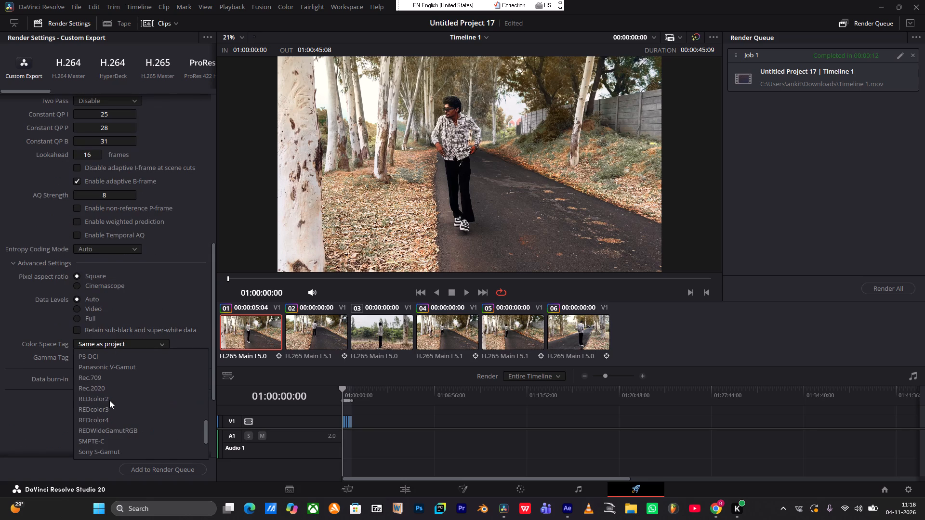
pyautogui.scroll(-1, 109, 400)
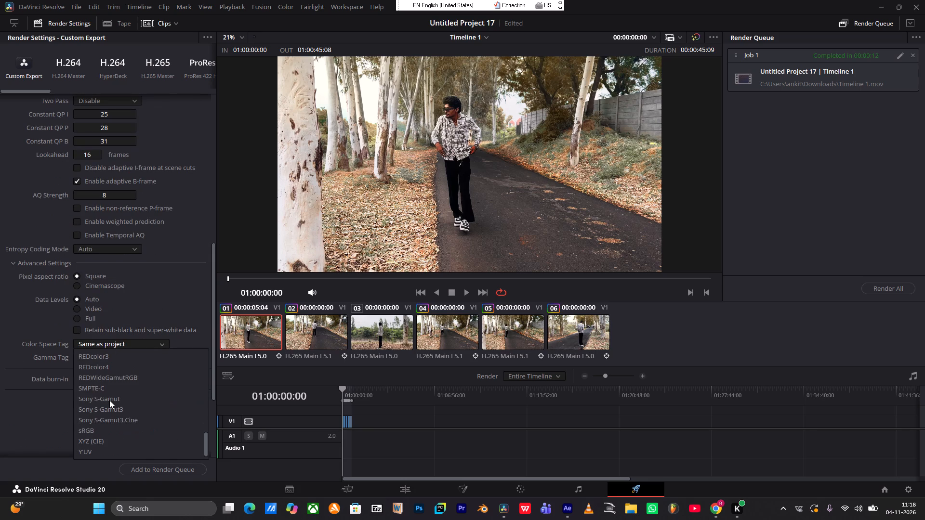
pyautogui.scroll(1, 109, 400)
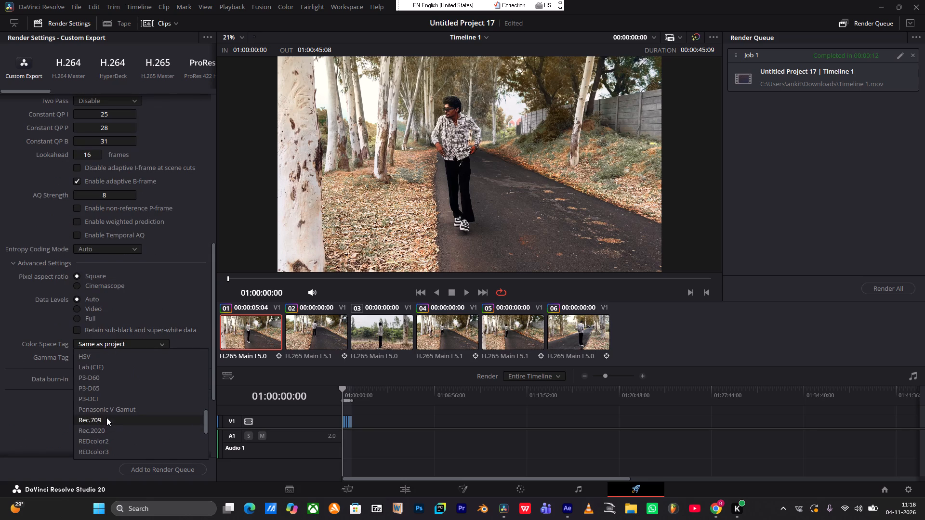
pyautogui.click(106, 418)
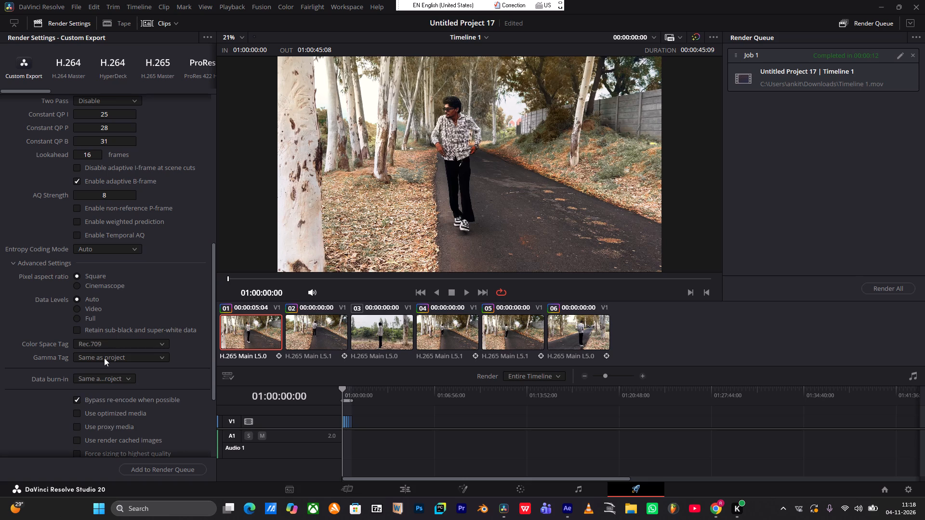
# Review the export's Gamma Tag options and the rest of its video settings, from the advanced options back to the resolution.
pyautogui.click(104, 358)
pyautogui.scroll(-3, 61, 327)
pyautogui.scroll(6, 61, 327)
pyautogui.scroll(4, 55, 244)
pyautogui.scroll(4, 42, 204)
pyautogui.scroll(-4, 50, 271)
pyautogui.moveTo(213, 339); pyautogui.dragTo(213, 397)
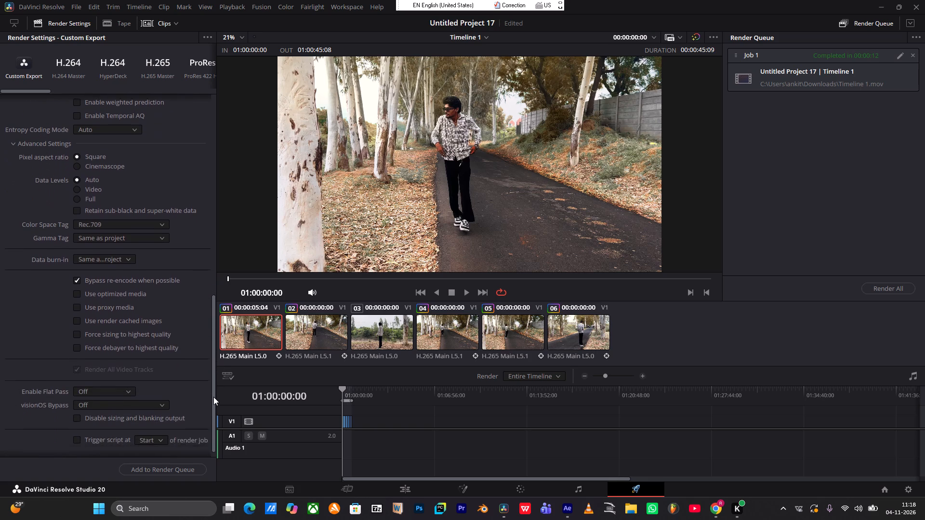
pyautogui.moveTo(213, 397); pyautogui.dragTo(197, 251)
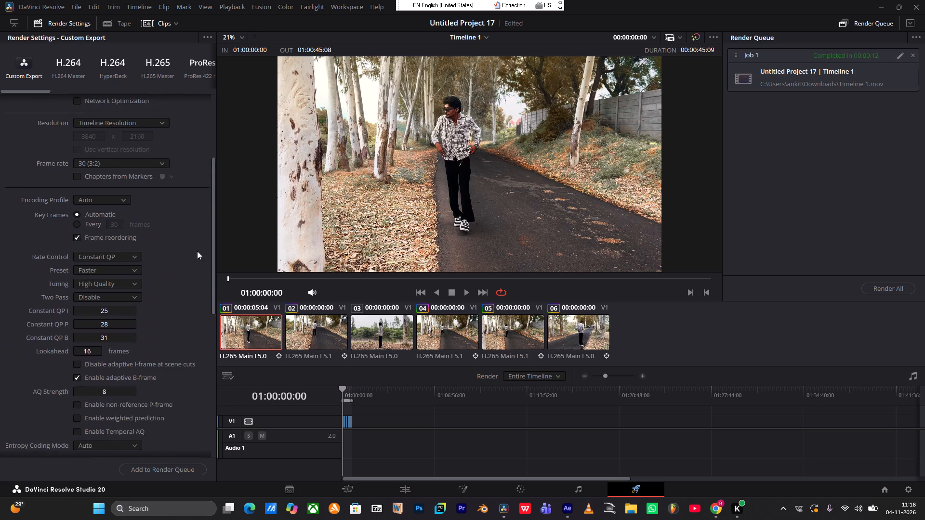
pyautogui.moveTo(197, 251); pyautogui.dragTo(191, 171)
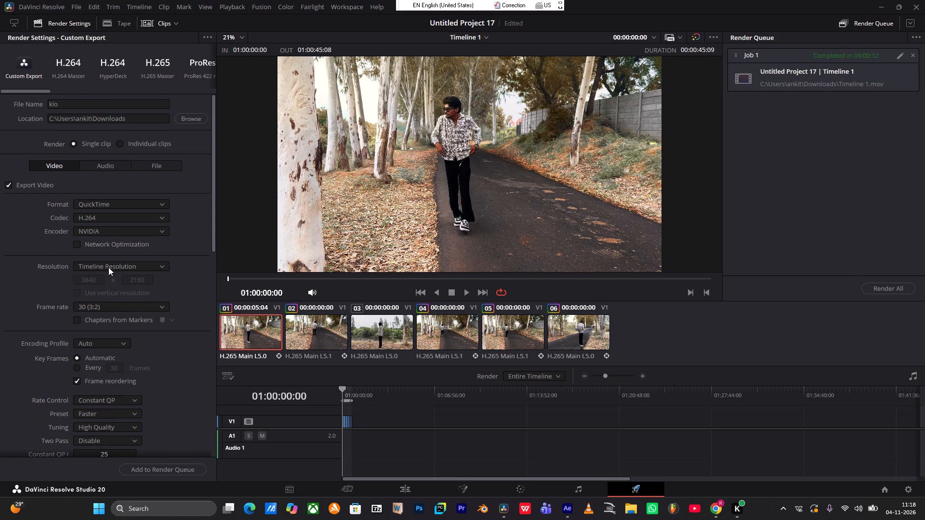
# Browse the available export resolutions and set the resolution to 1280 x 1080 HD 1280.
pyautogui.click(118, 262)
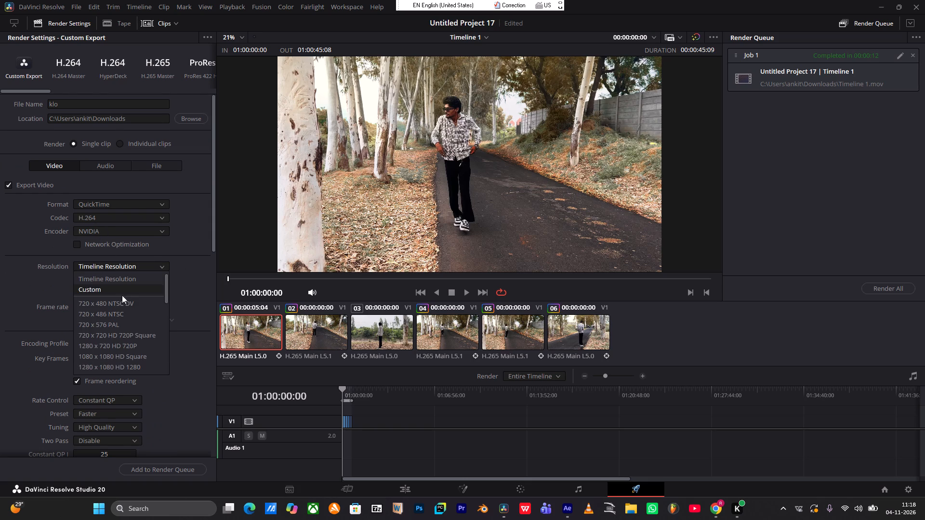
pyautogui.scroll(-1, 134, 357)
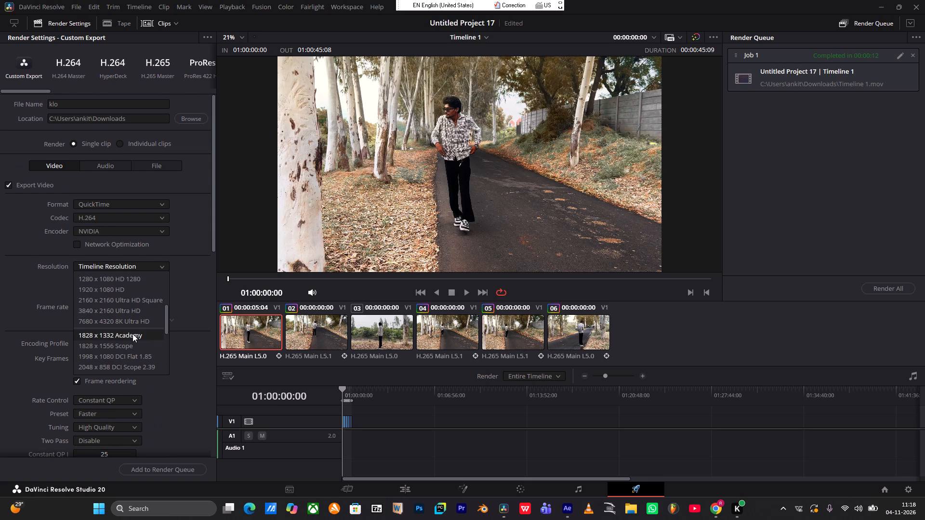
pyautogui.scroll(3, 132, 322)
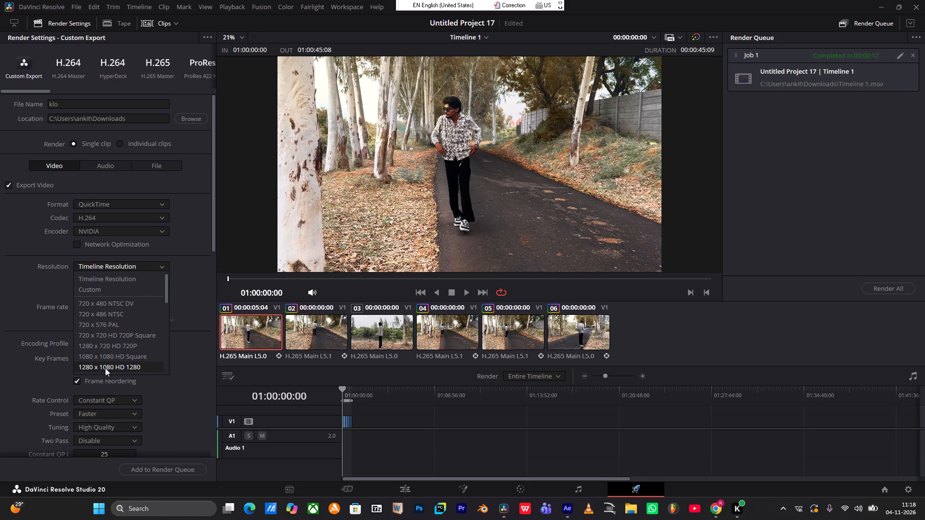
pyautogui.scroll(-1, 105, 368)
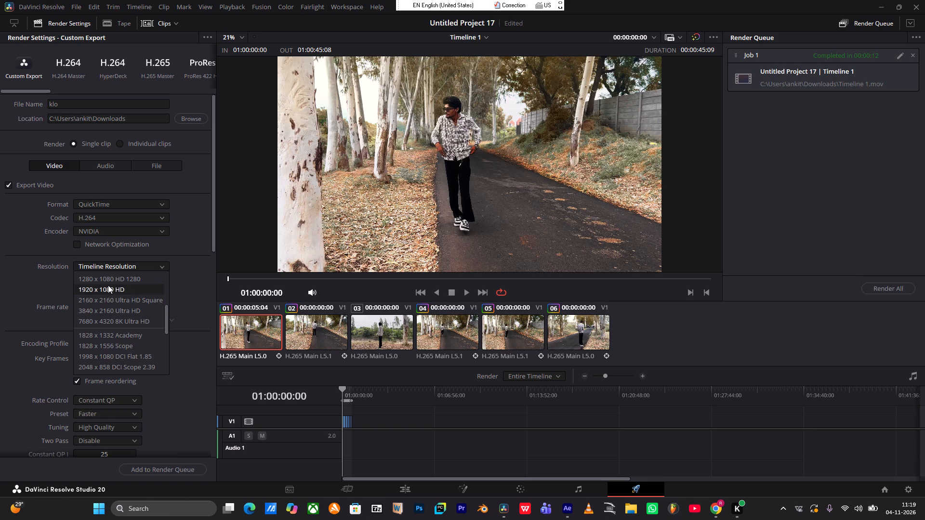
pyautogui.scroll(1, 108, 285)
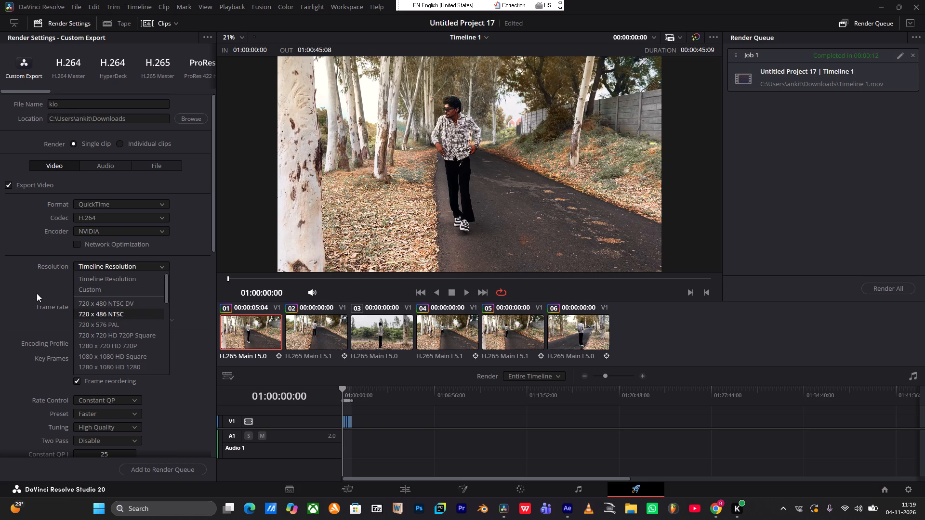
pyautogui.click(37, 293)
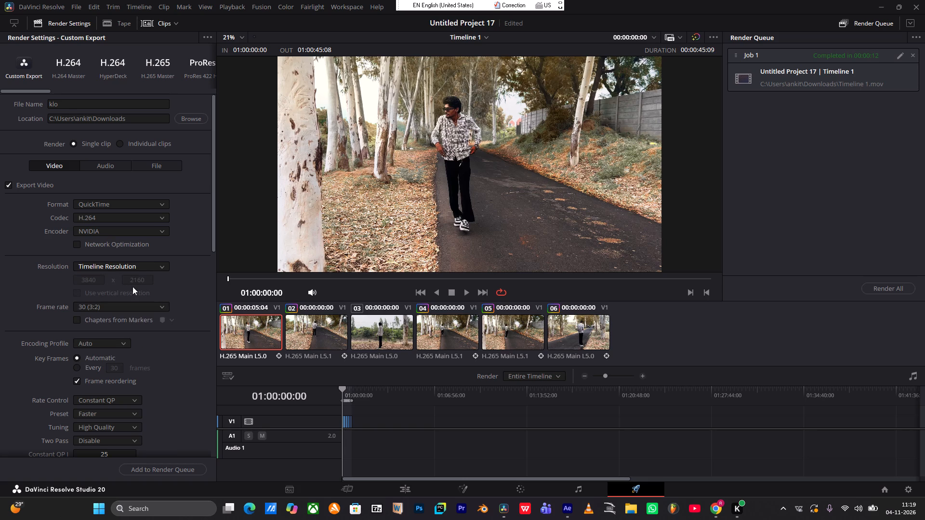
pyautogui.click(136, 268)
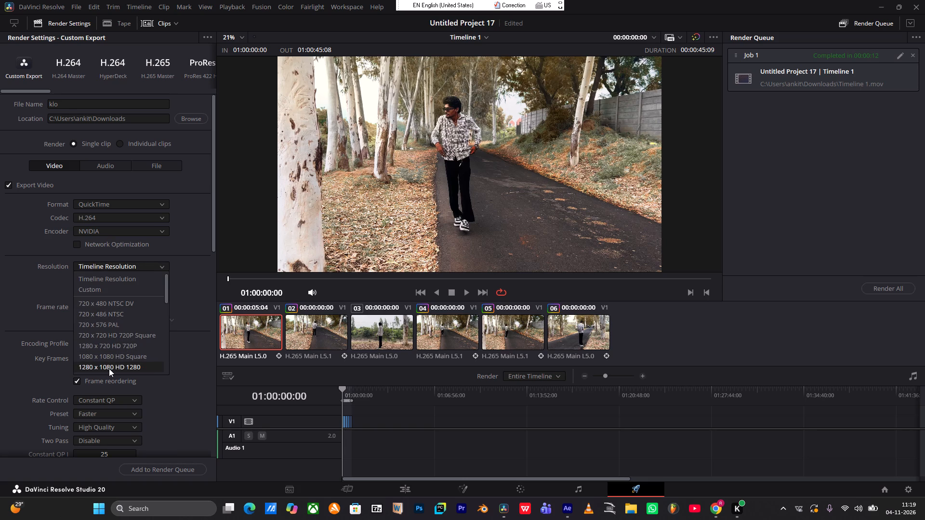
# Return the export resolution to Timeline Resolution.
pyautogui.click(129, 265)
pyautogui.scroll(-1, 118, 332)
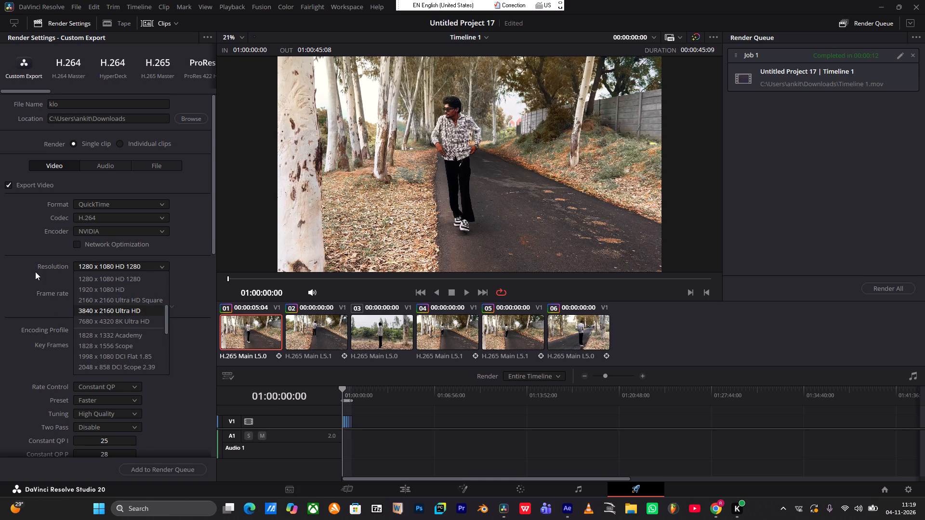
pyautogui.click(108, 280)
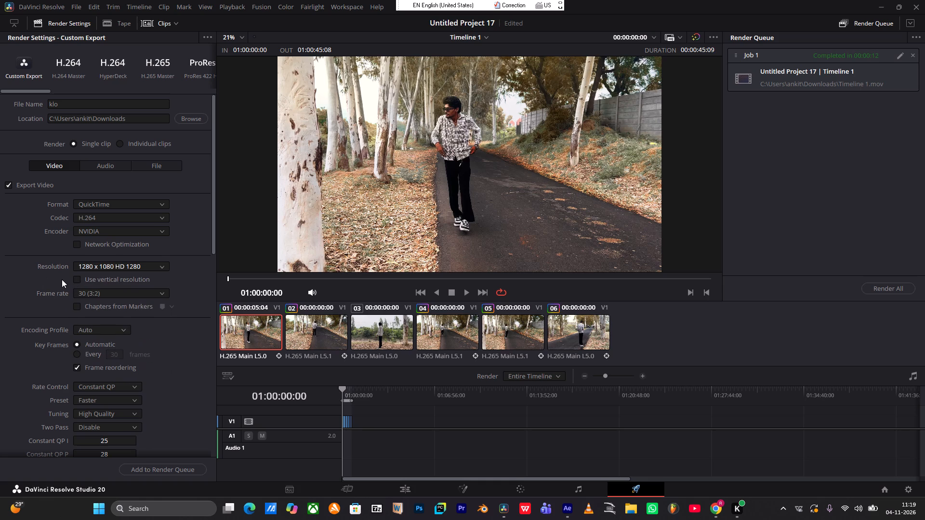
# Add the klo export to the render queue and start rendering that job.
pyautogui.click(145, 467)
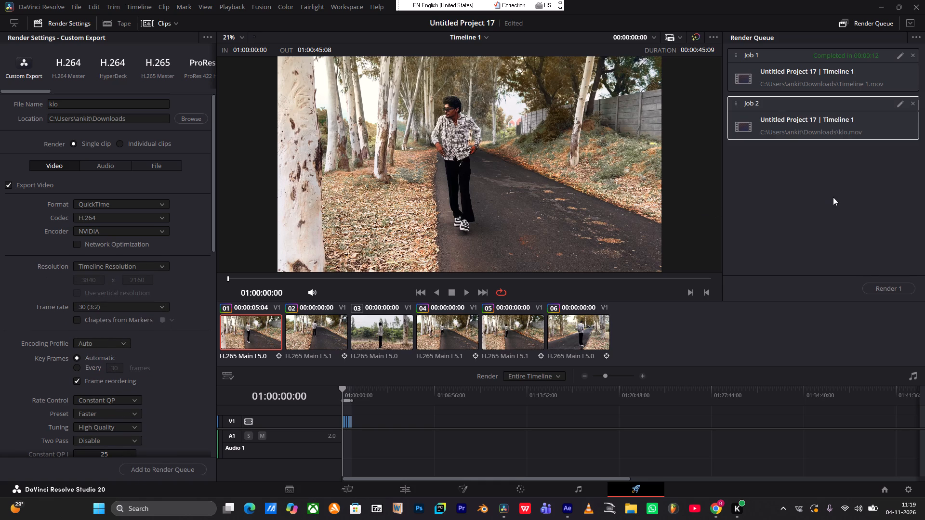
pyautogui.click(891, 289)
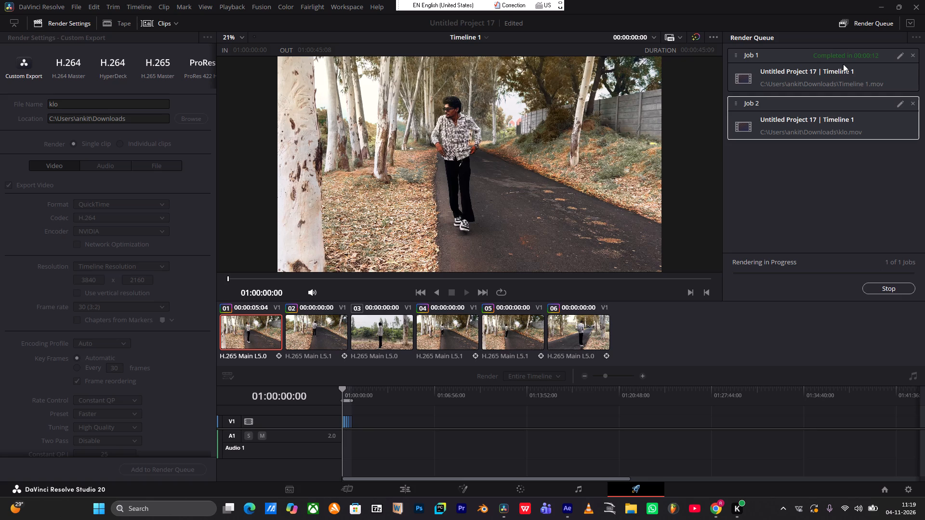